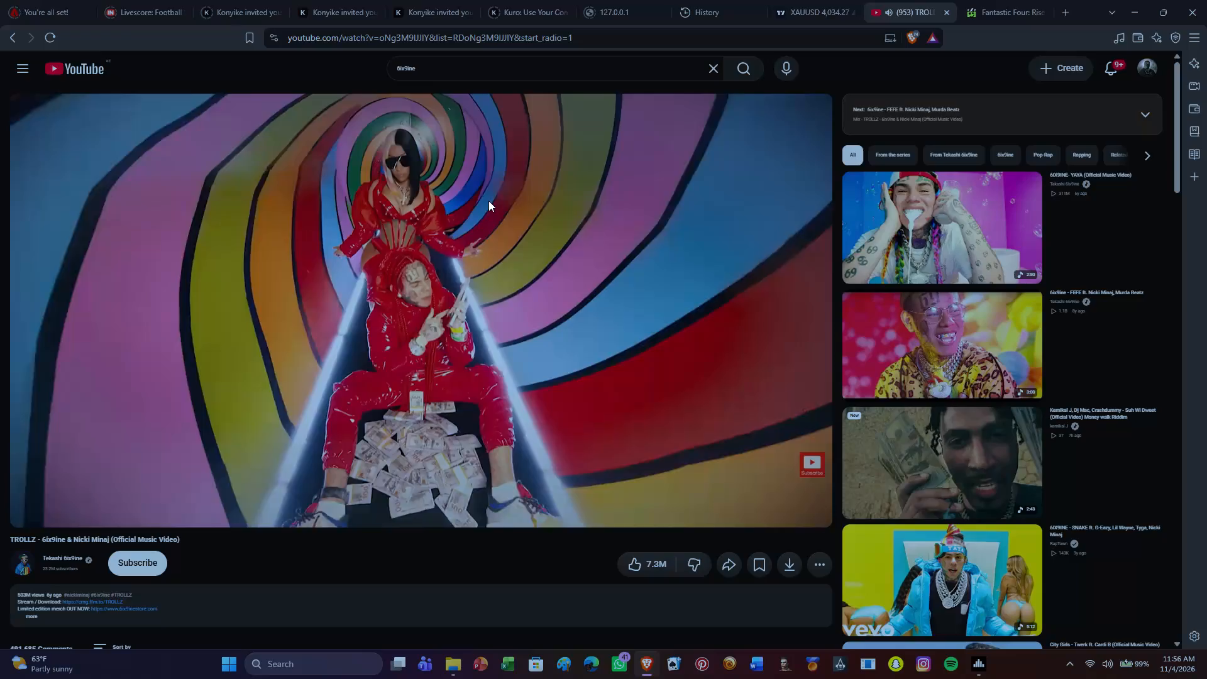
# Replace the current video search with "king" and choose the suggested search for King Von.
pyautogui.click(455, 79)
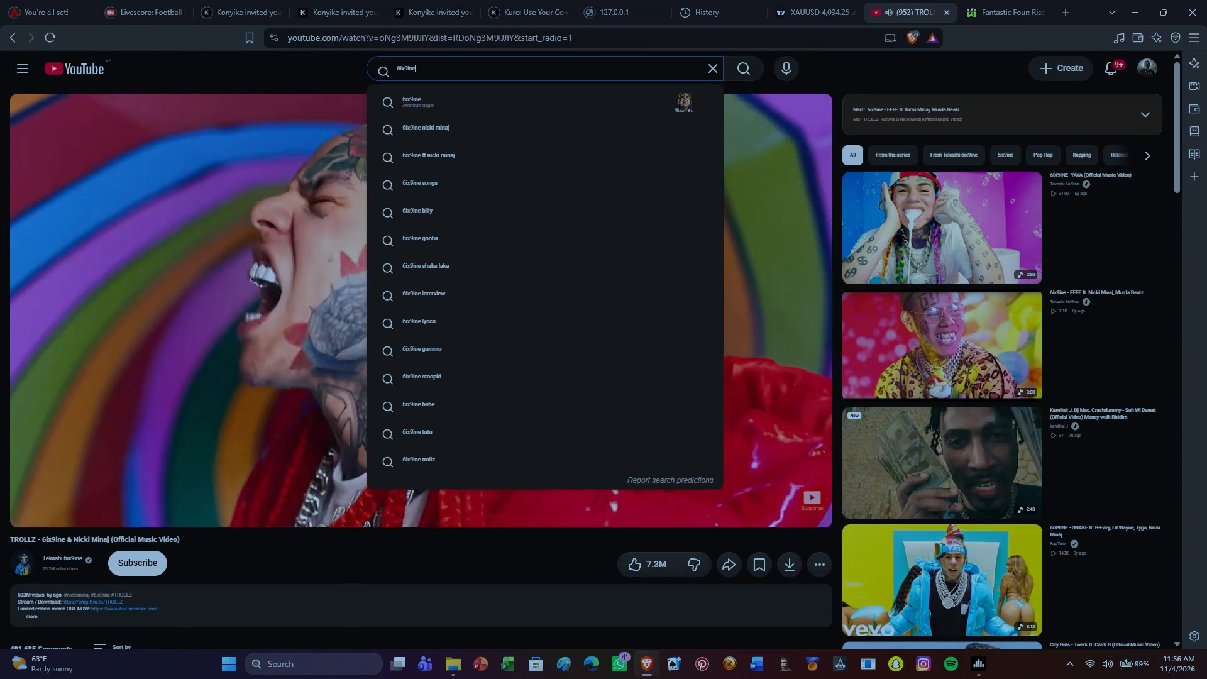
pyautogui.press('BackSpace')
pyautogui.press('BackSpace')
pyautogui.press('BackSpace')
pyautogui.press('BackSpace')
pyautogui.press('BackSpace')
pyautogui.press('BackSpace')
pyautogui.press('BackSpace')
pyautogui.press('BackSpace')
pyautogui.press('BackSpace')
pyautogui.press('BackSpace')
pyautogui.press('BackSpace')
pyautogui.press('BackSpace')
pyautogui.press('BackSpace')
pyautogui.press('BackSpace')
pyautogui.press('BackSpace')
pyautogui.press('BackSpace')
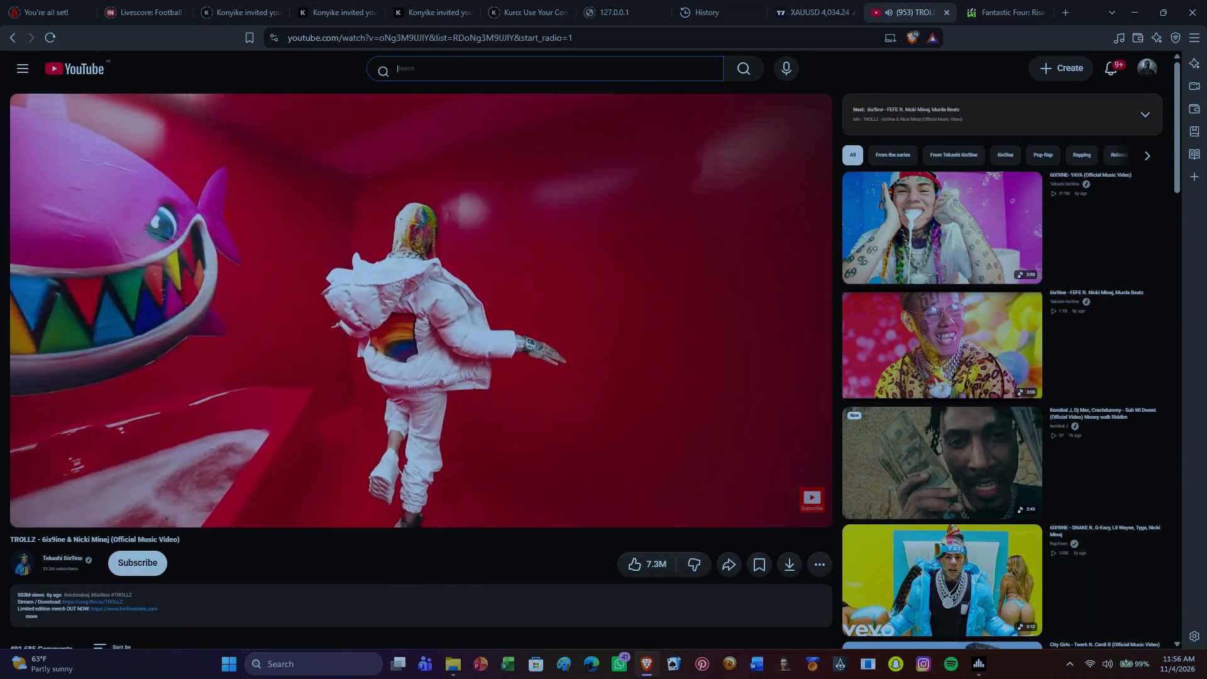
pyautogui.write('king')
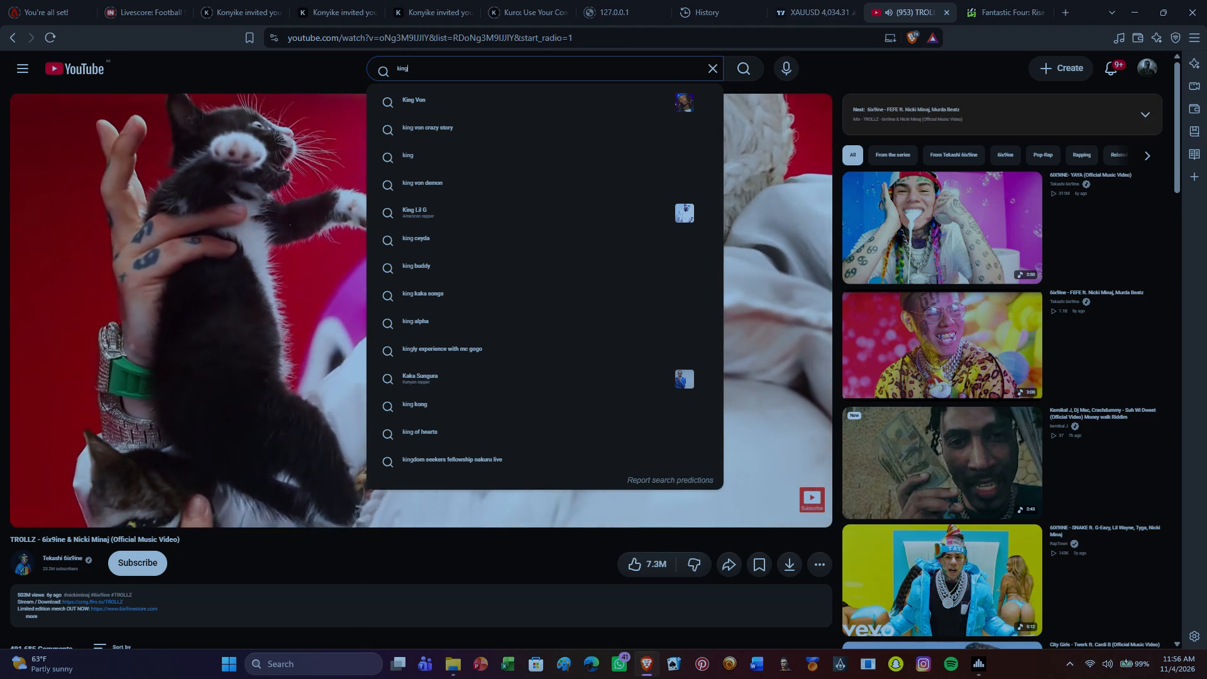
pyautogui.click(451, 92)
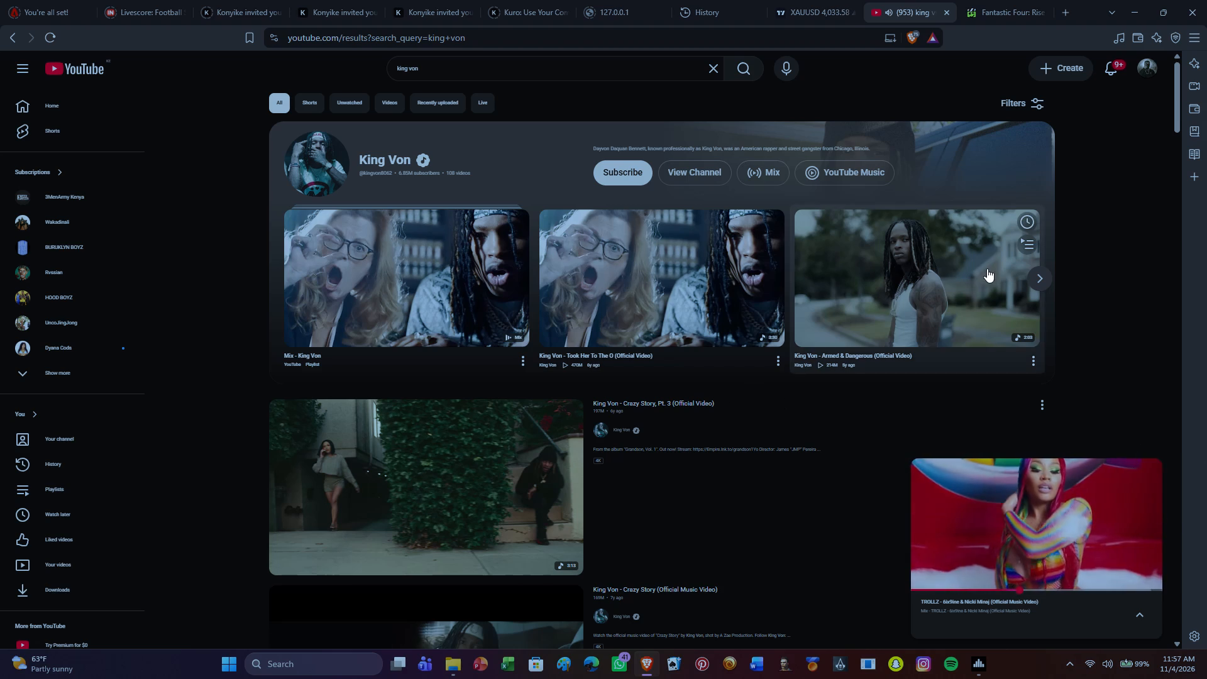
# Find and play the video "King Von - Crazy Story, Pt. 3 (Official Video)" from the search results.
pyautogui.moveTo(1173, 125); pyautogui.dragTo(1176, 187)
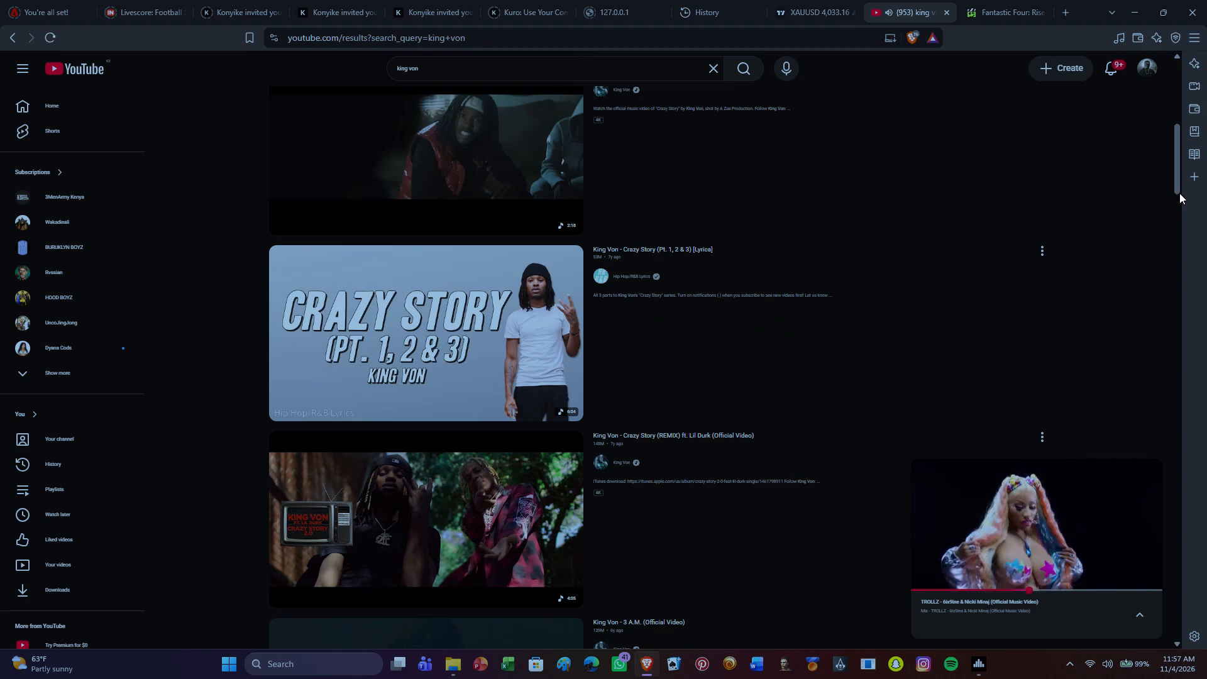
pyautogui.moveTo(1176, 187); pyautogui.dragTo(1178, 141)
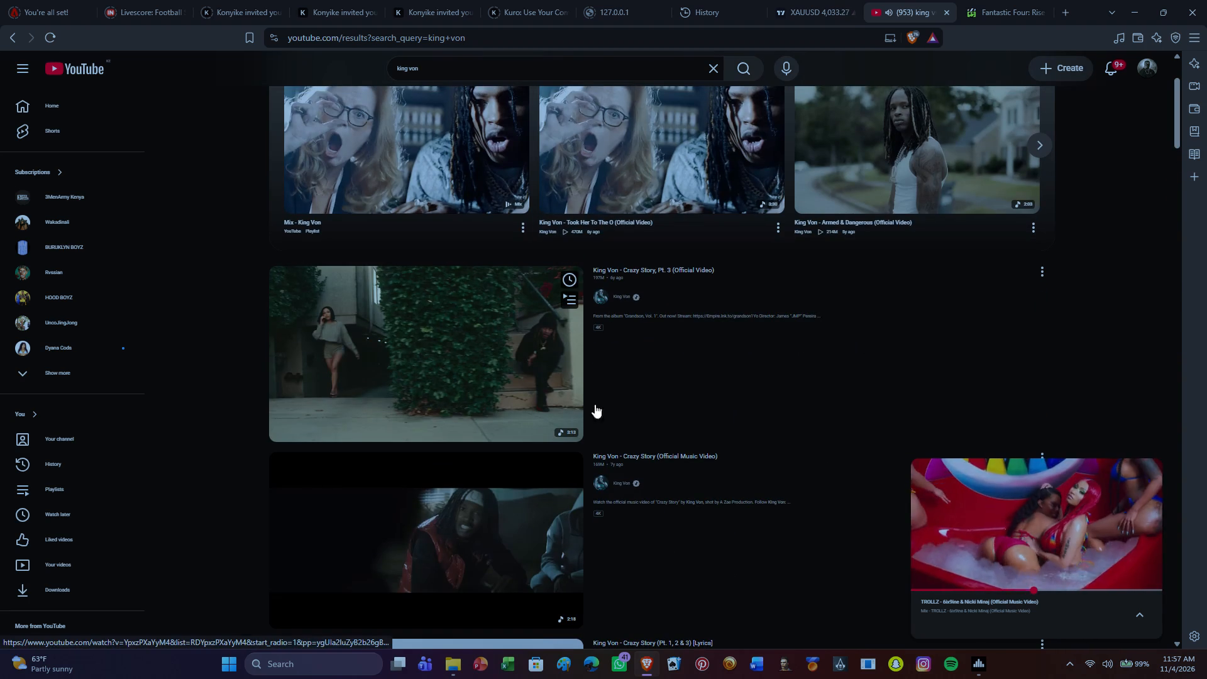
pyautogui.click(455, 391)
pyautogui.moveTo(455, 391); pyautogui.dragTo(761, 463)
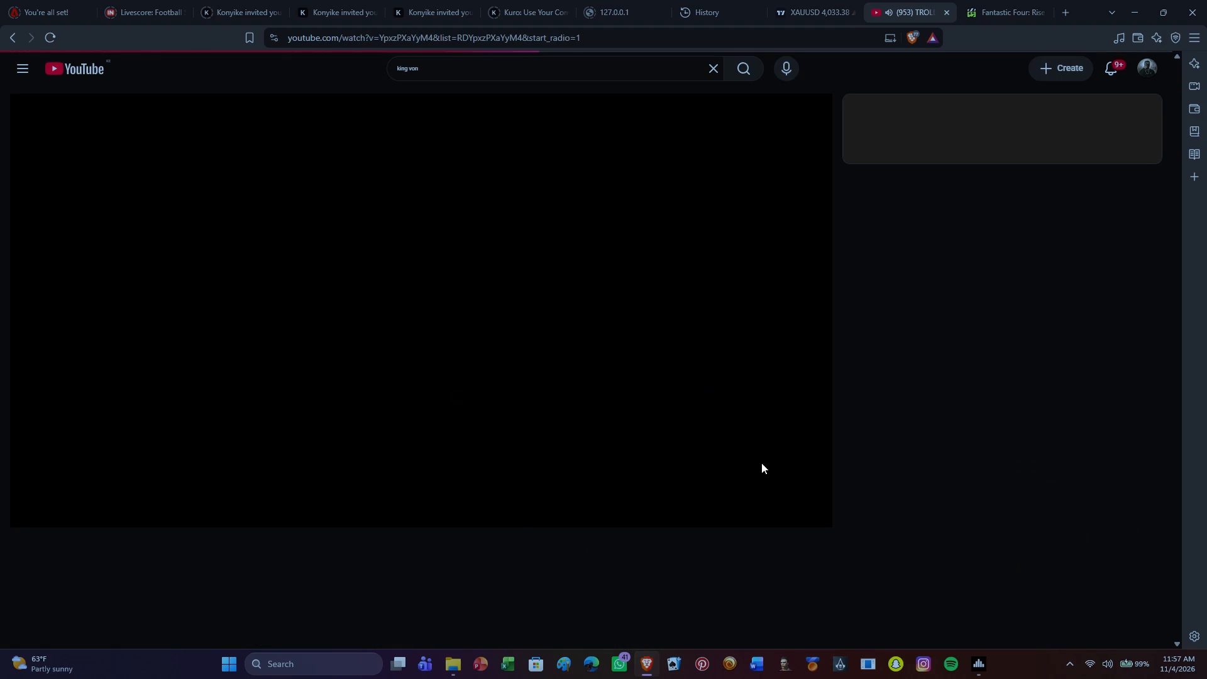
pyautogui.moveTo(761, 463); pyautogui.dragTo(675, 489)
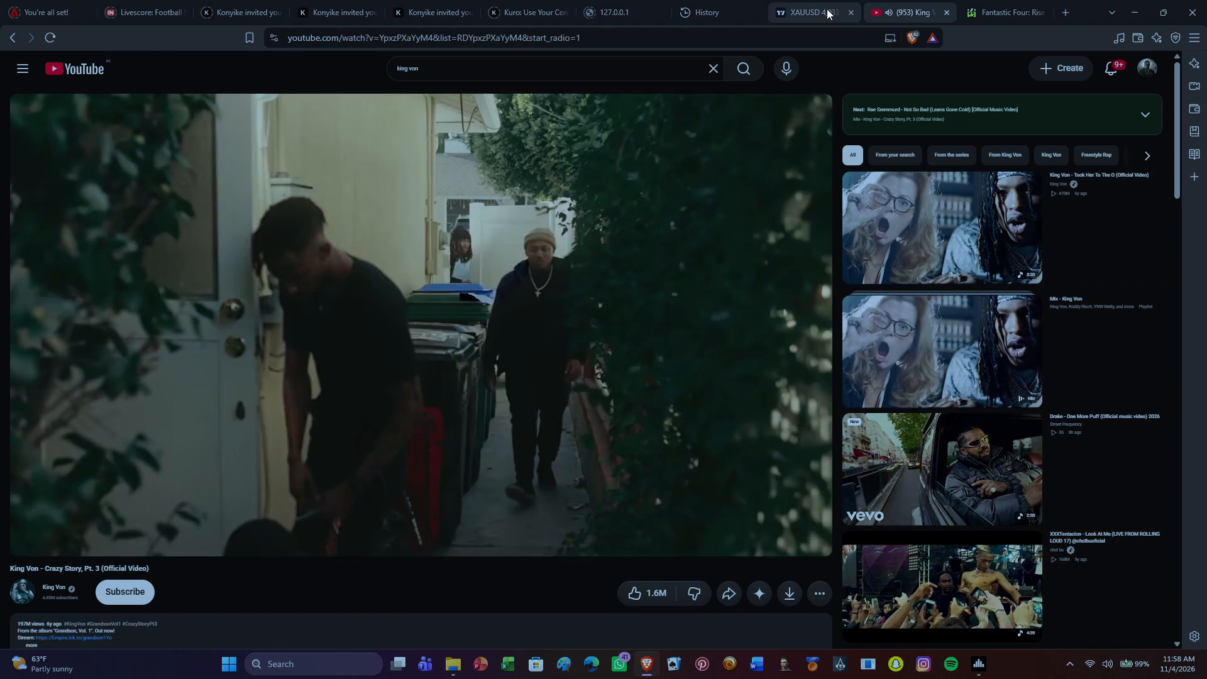
# Switch to the TradingView XAUUSD chart and draw a rectangle from about 3,995 at 06:00 on 4 Nov down to about 3,928.
pyautogui.click(826, 9)
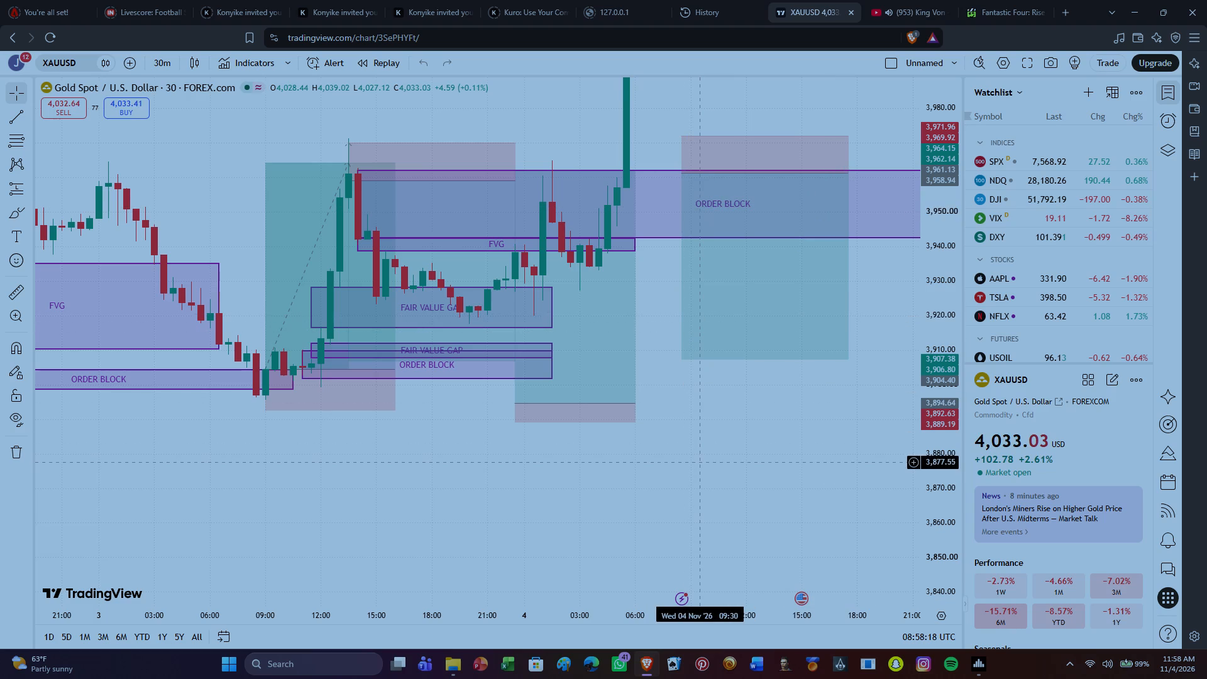
pyautogui.moveTo(697, 462); pyautogui.dragTo(590, 678)
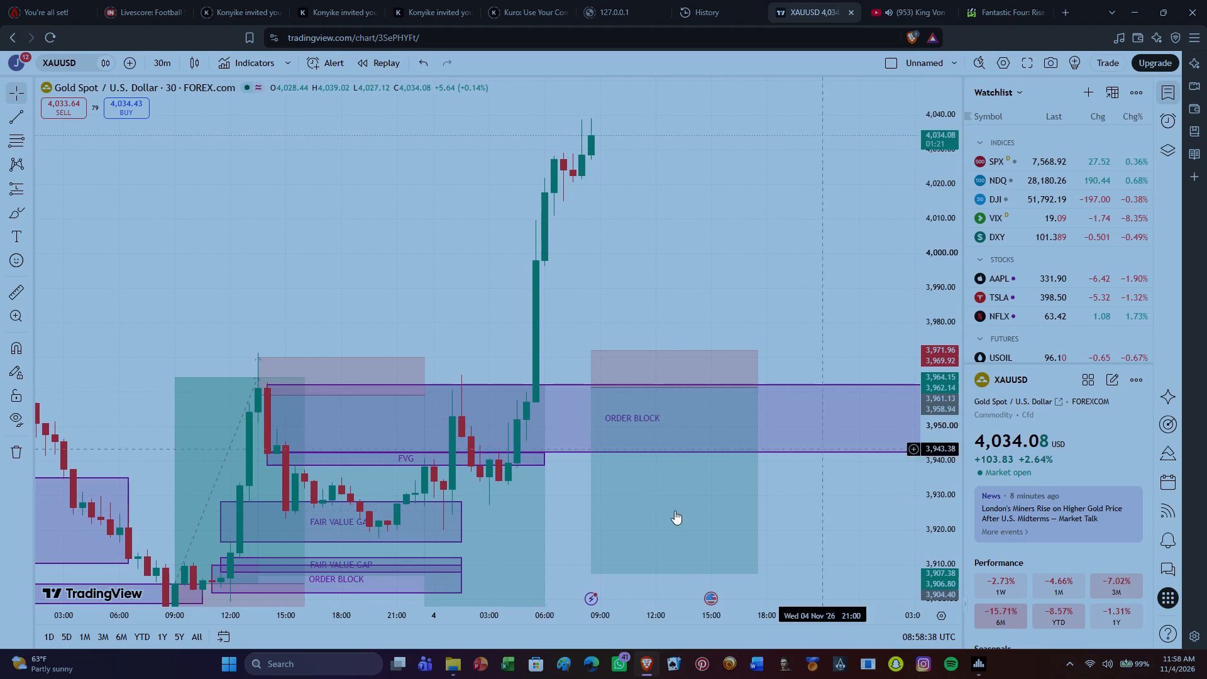
pyautogui.moveTo(544, 620); pyautogui.dragTo(569, 620)
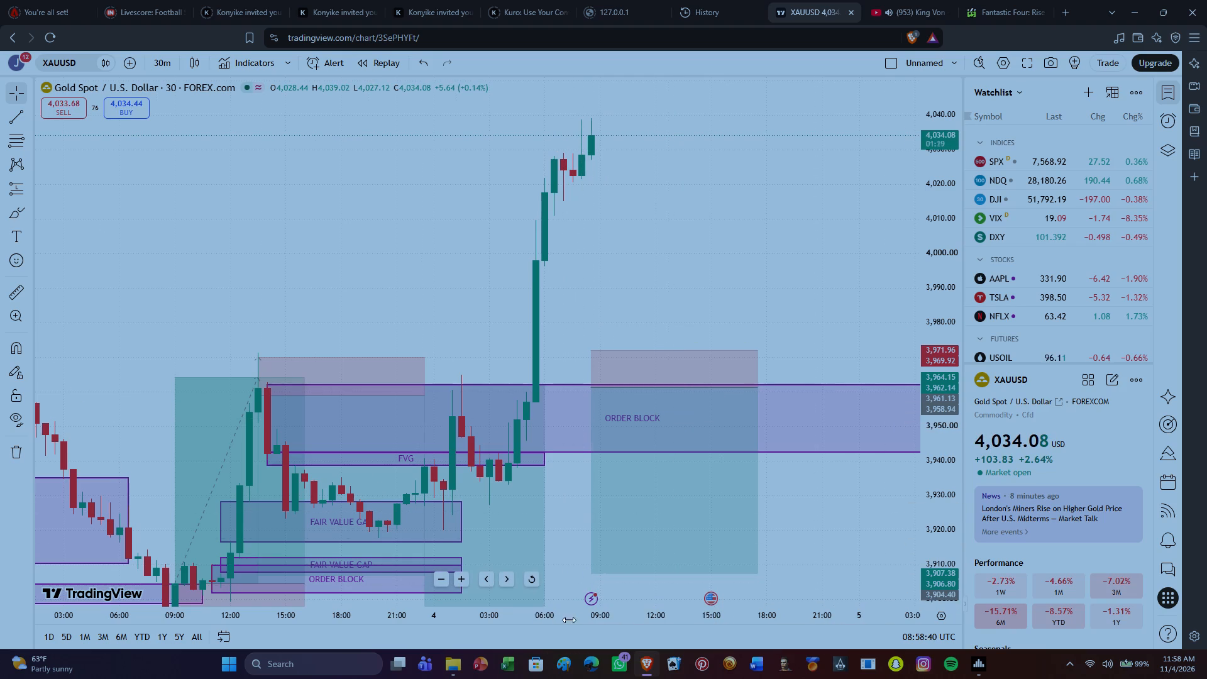
pyautogui.moveTo(569, 620); pyautogui.dragTo(597, 633)
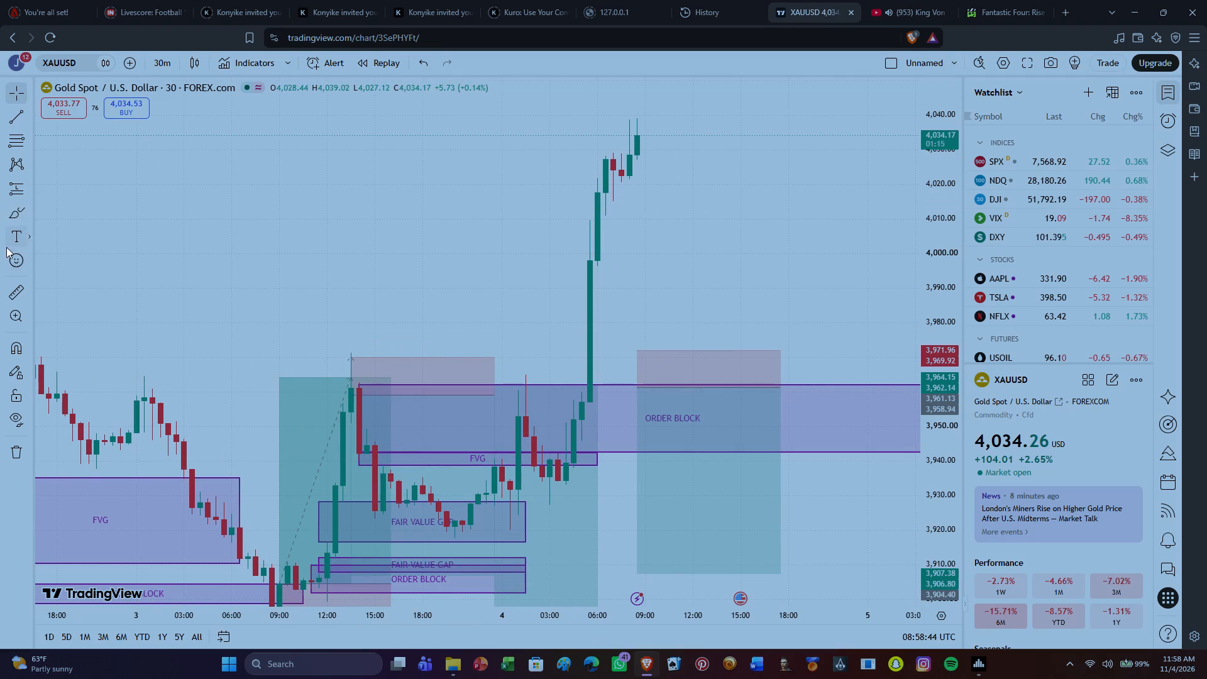
pyautogui.click(19, 211)
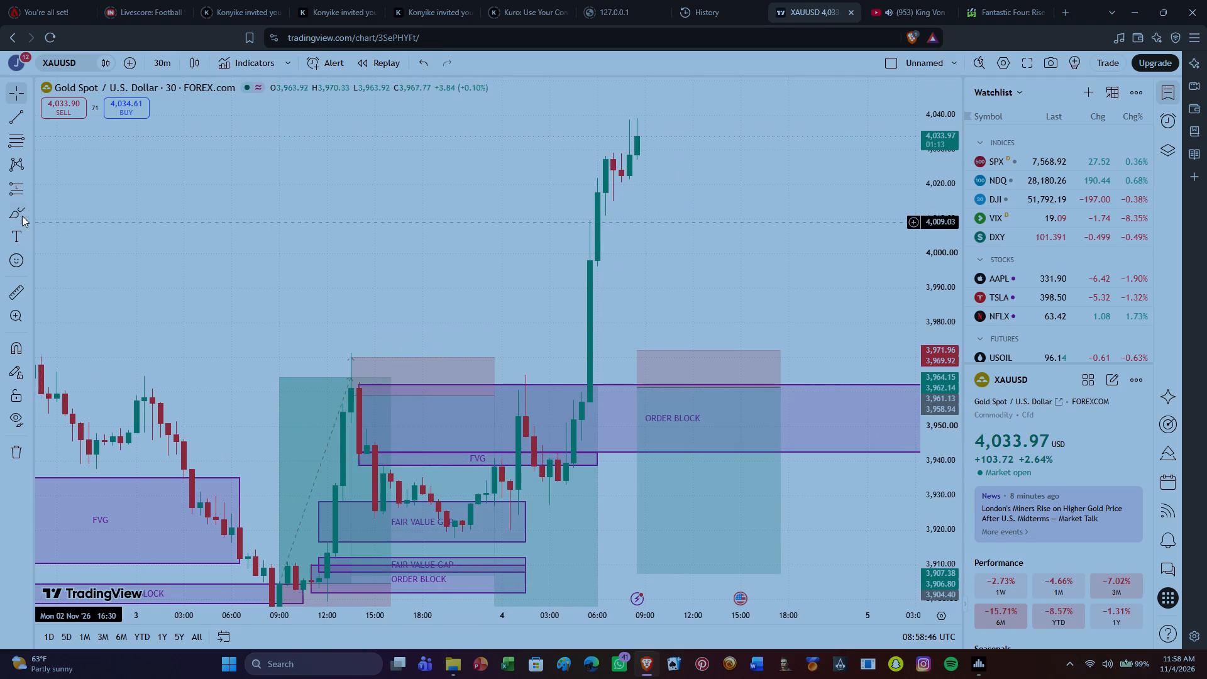
pyautogui.click(28, 213)
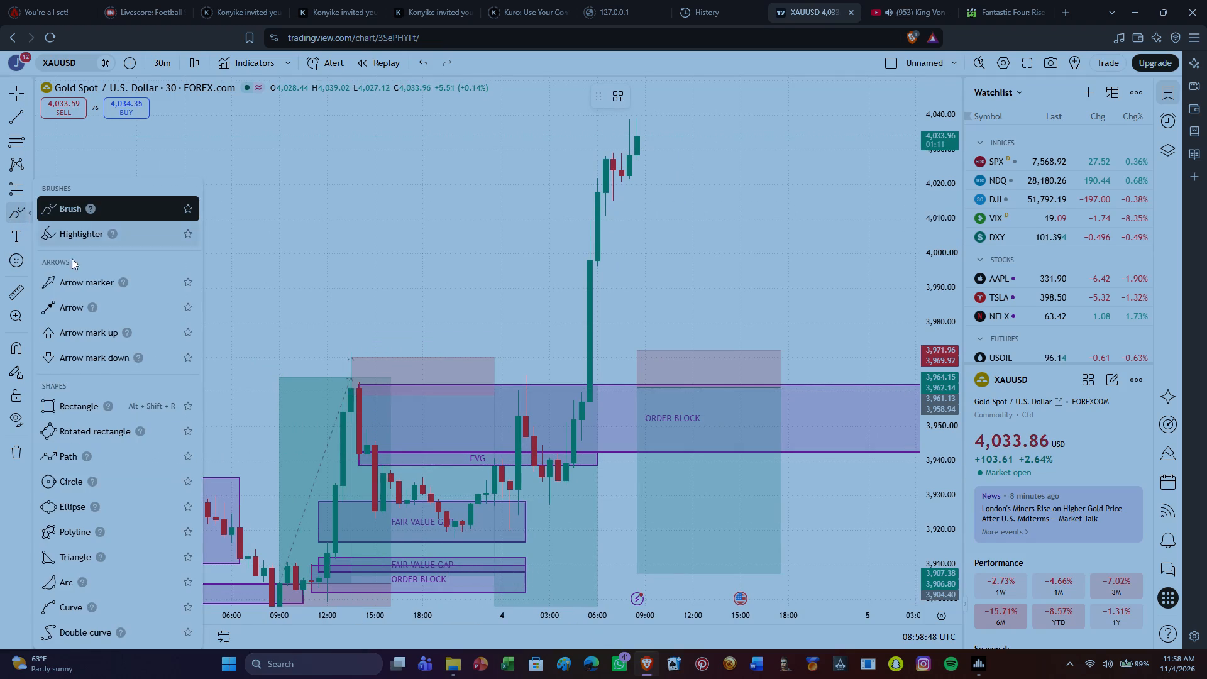
pyautogui.click(74, 410)
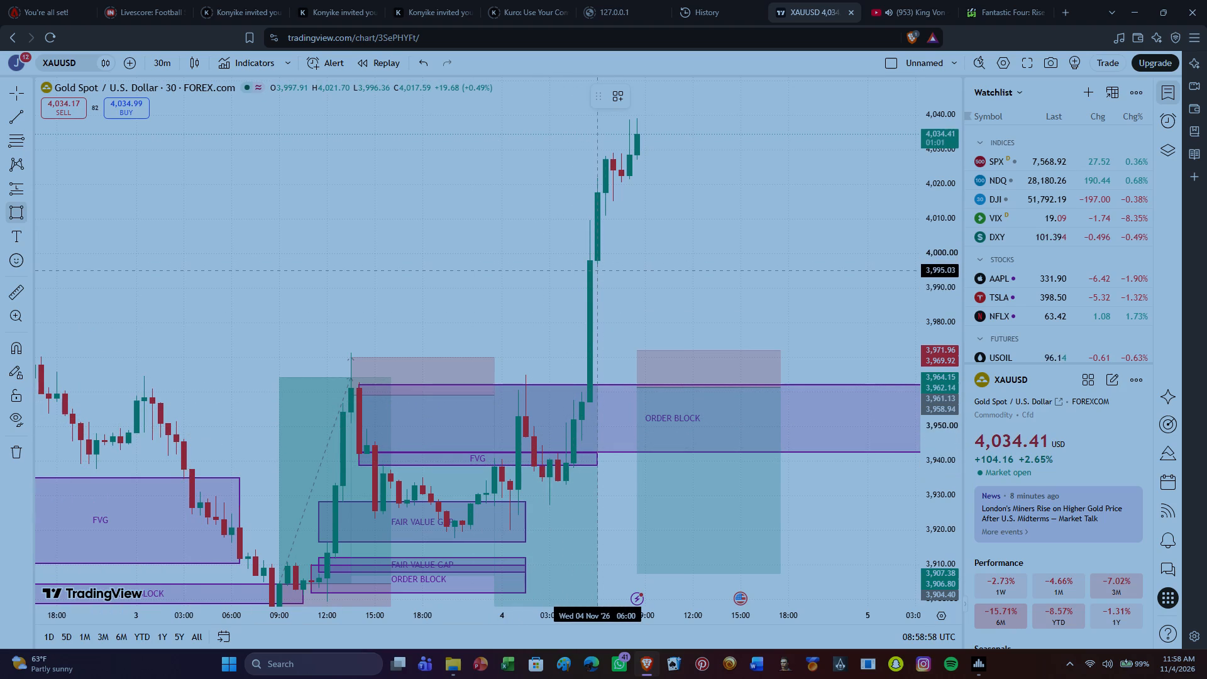
pyautogui.moveTo(598, 270); pyautogui.dragTo(746, 368)
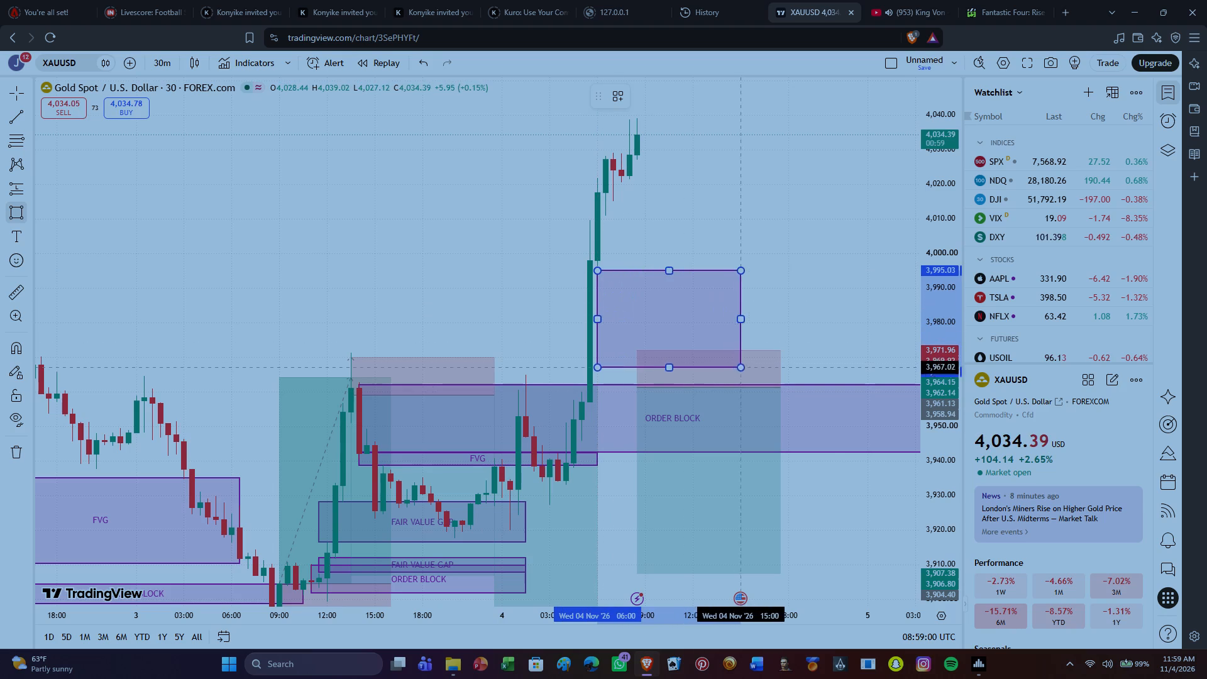
pyautogui.moveTo(746, 368); pyautogui.dragTo(936, 388)
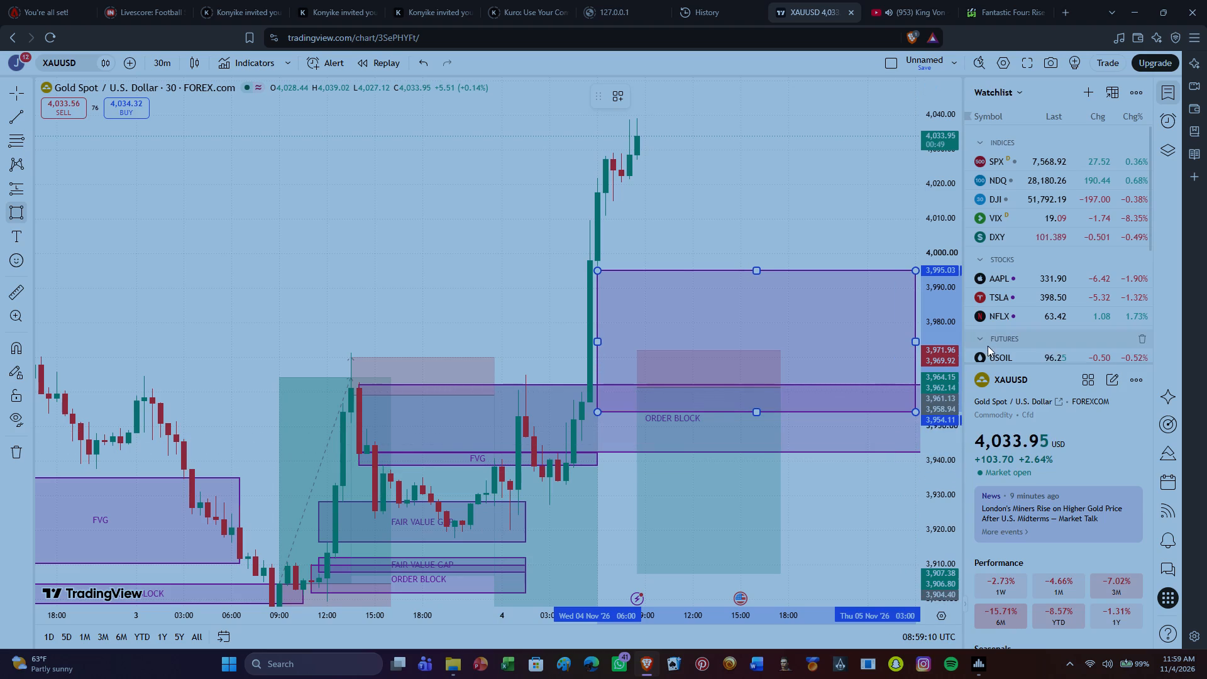
pyautogui.moveTo(874, 502); pyautogui.dragTo(924, 405)
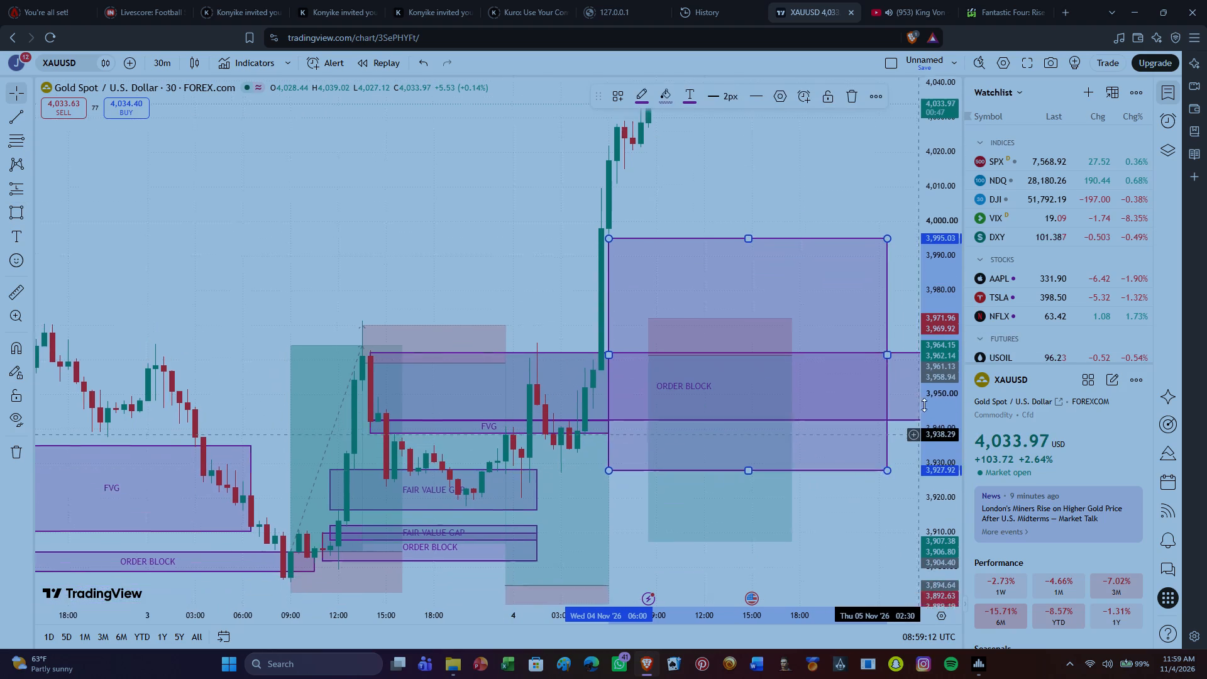
# Resize the new rectangle so its lower edge sits at about 3,962 and it extends to 17:30 on 5 Nov.
pyautogui.moveTo(924, 405); pyautogui.dragTo(675, 489)
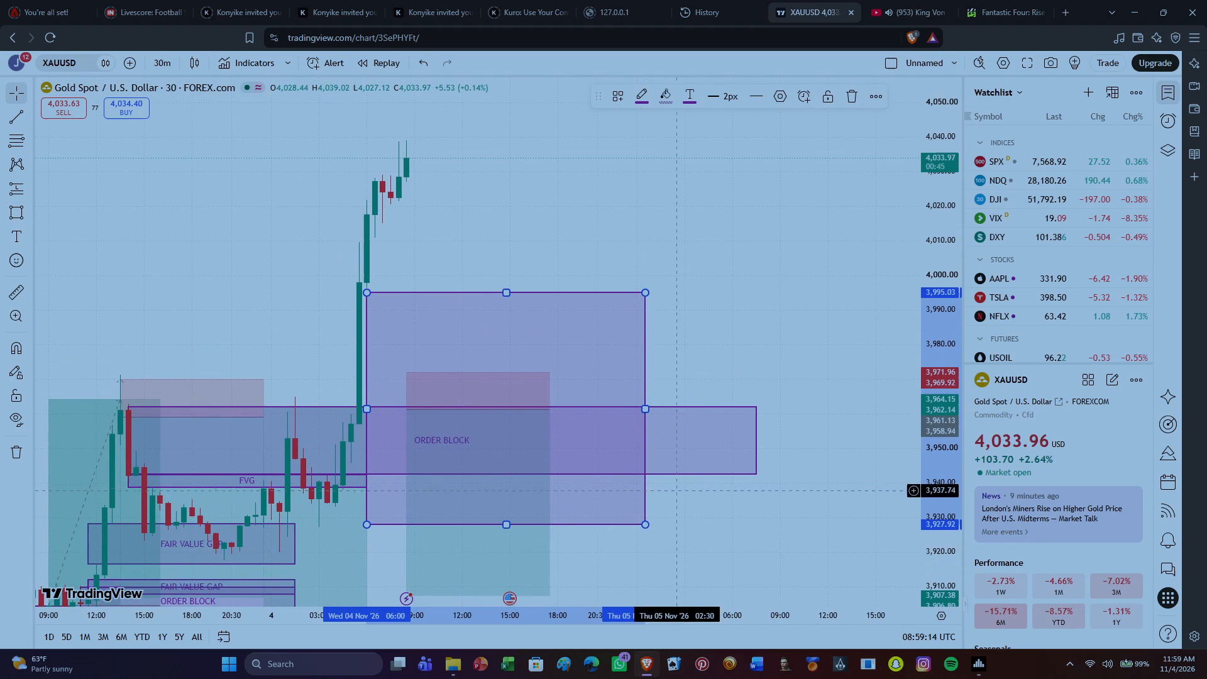
pyautogui.moveTo(644, 523); pyautogui.dragTo(651, 460)
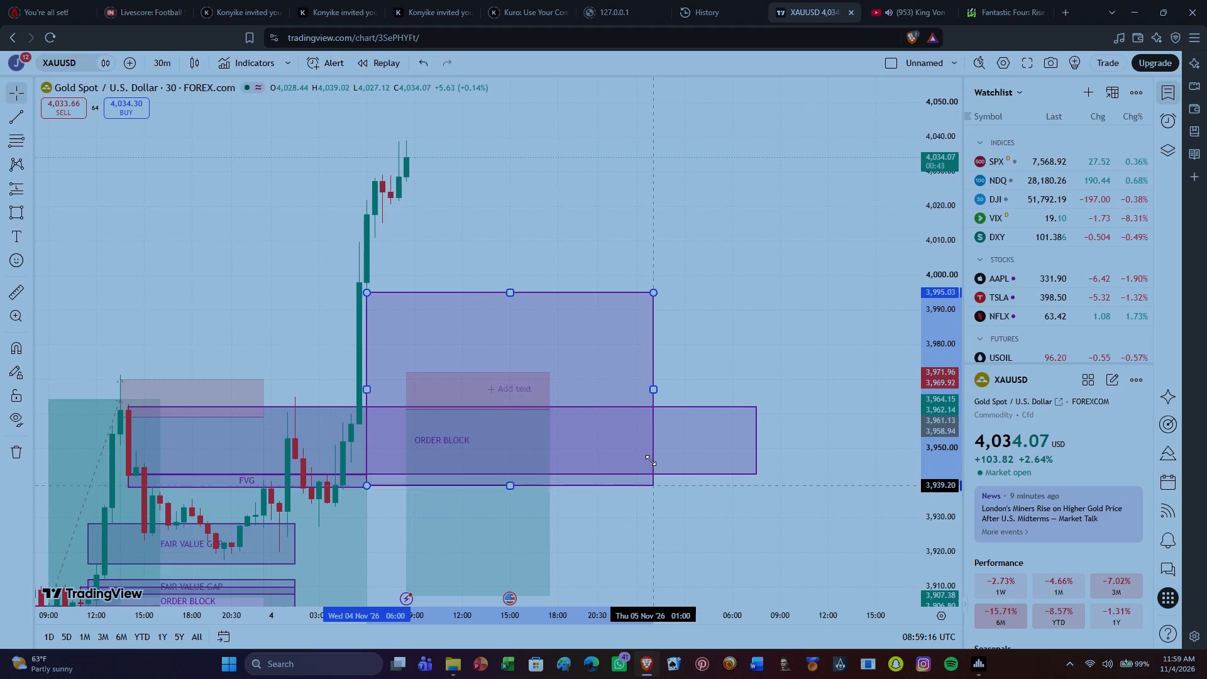
pyautogui.moveTo(651, 460); pyautogui.dragTo(730, 405)
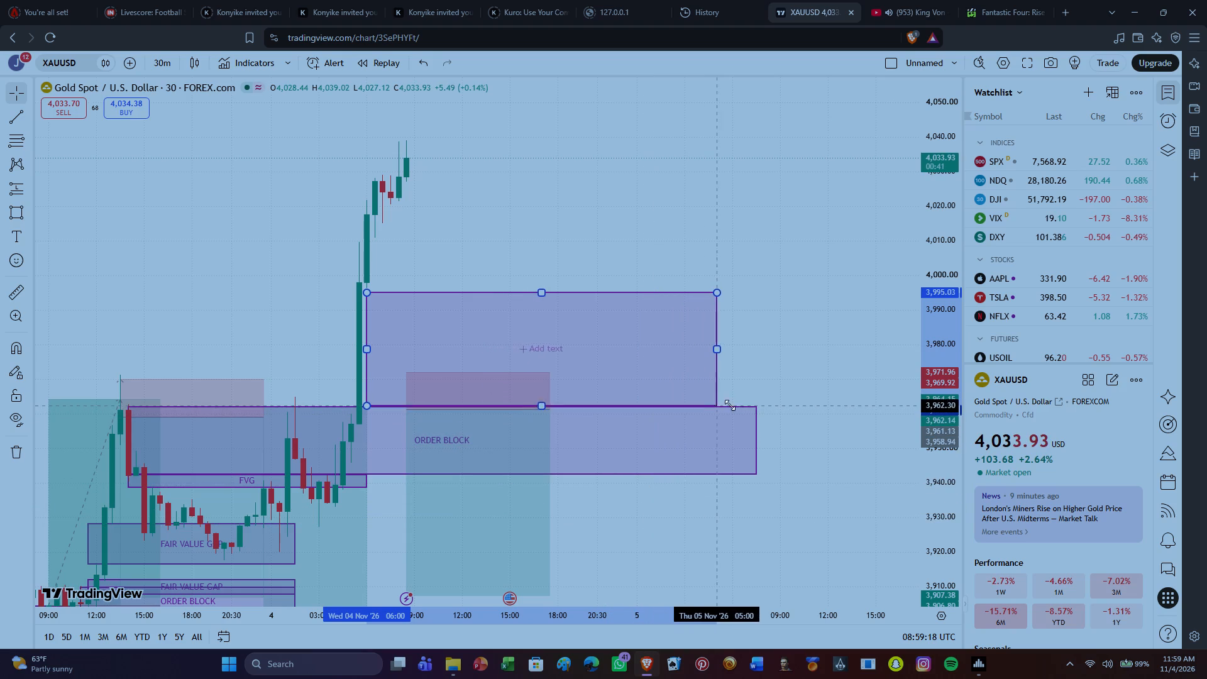
pyautogui.moveTo(730, 405); pyautogui.dragTo(849, 409)
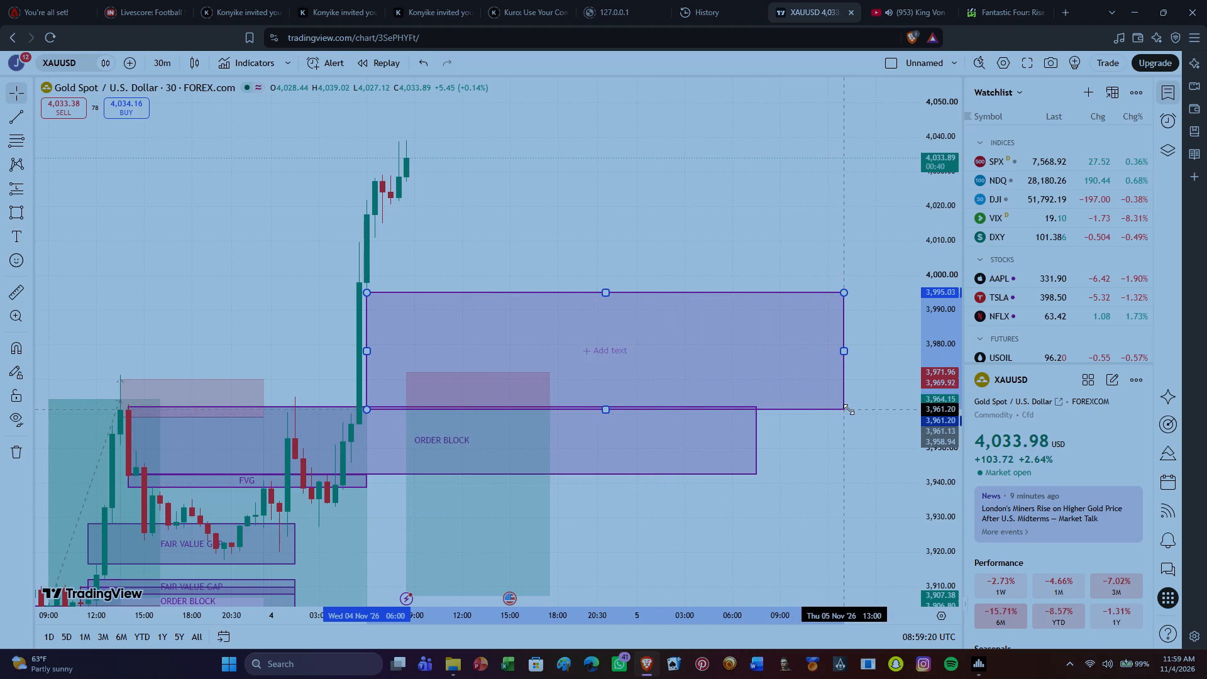
pyautogui.moveTo(849, 409); pyautogui.dragTo(927, 411)
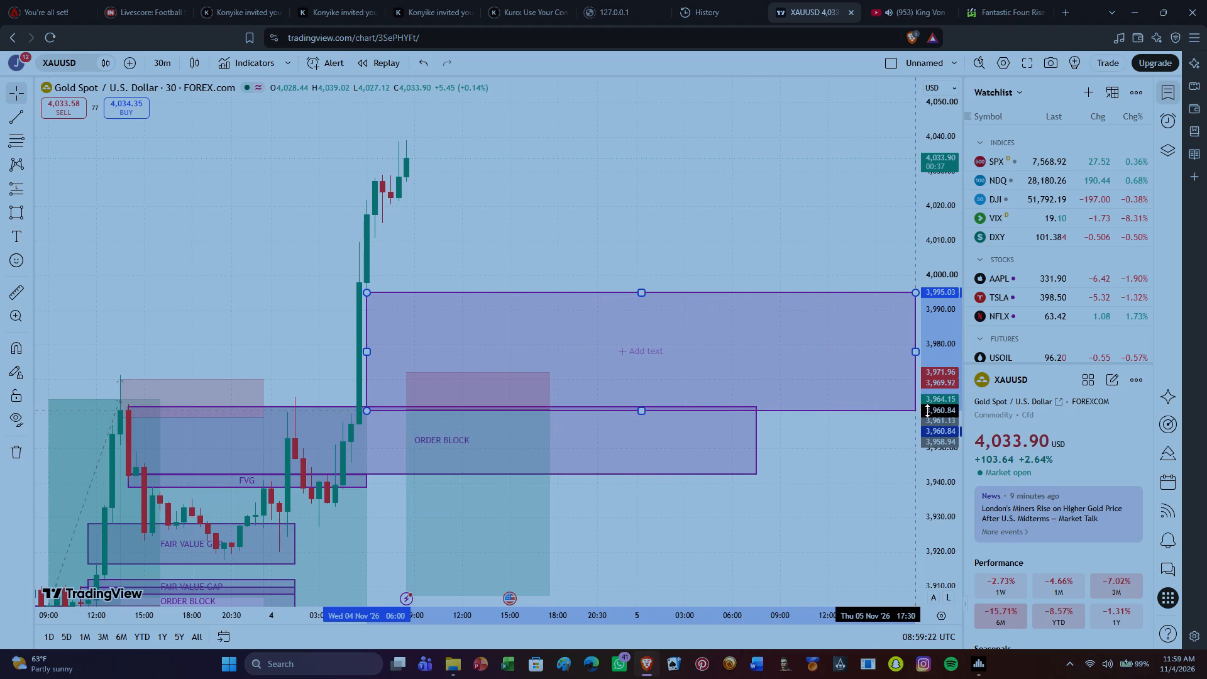
pyautogui.moveTo(927, 411); pyautogui.dragTo(927, 407)
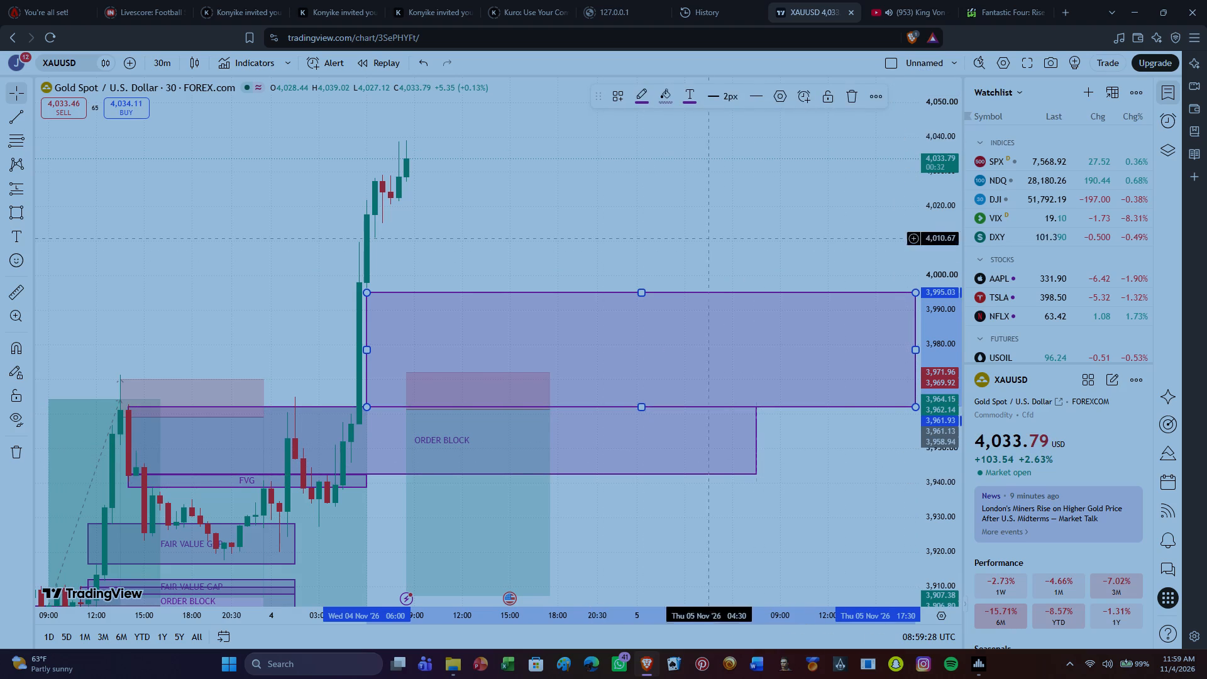
# Place a short position above the latest candles with its entry at about 4,050, starting at 14:00 on 4 Nov.
pyautogui.moveTo(935, 204); pyautogui.dragTo(938, 204)
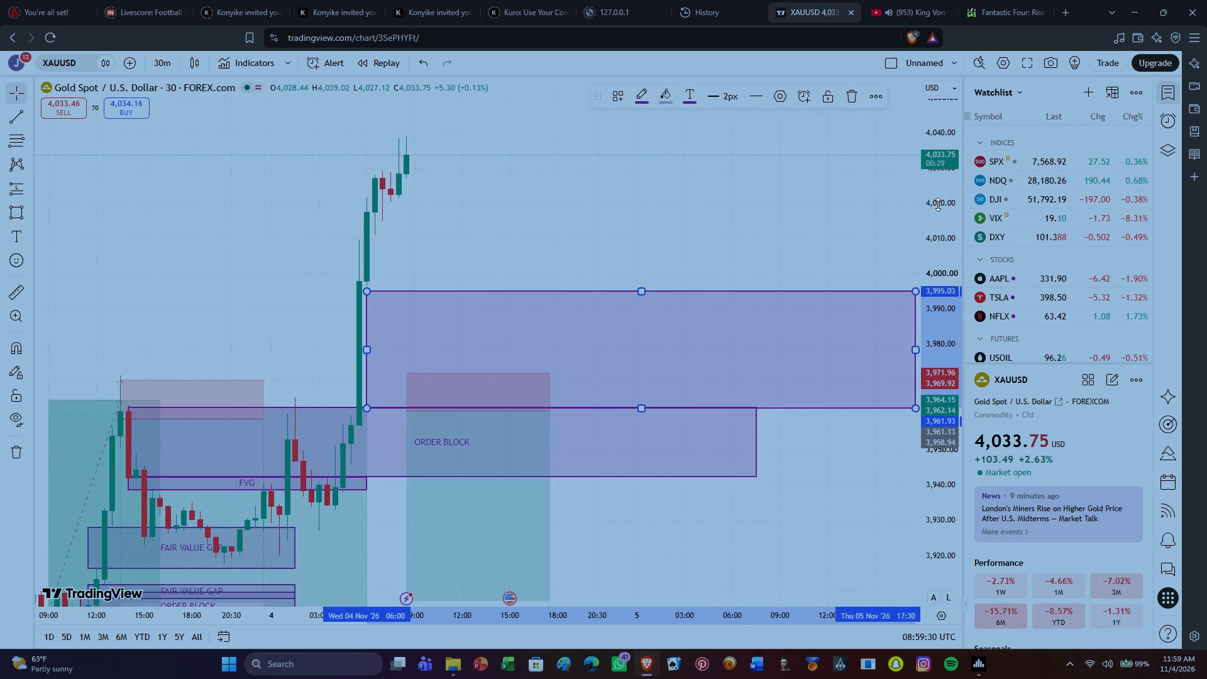
pyautogui.moveTo(938, 204); pyautogui.dragTo(927, 302)
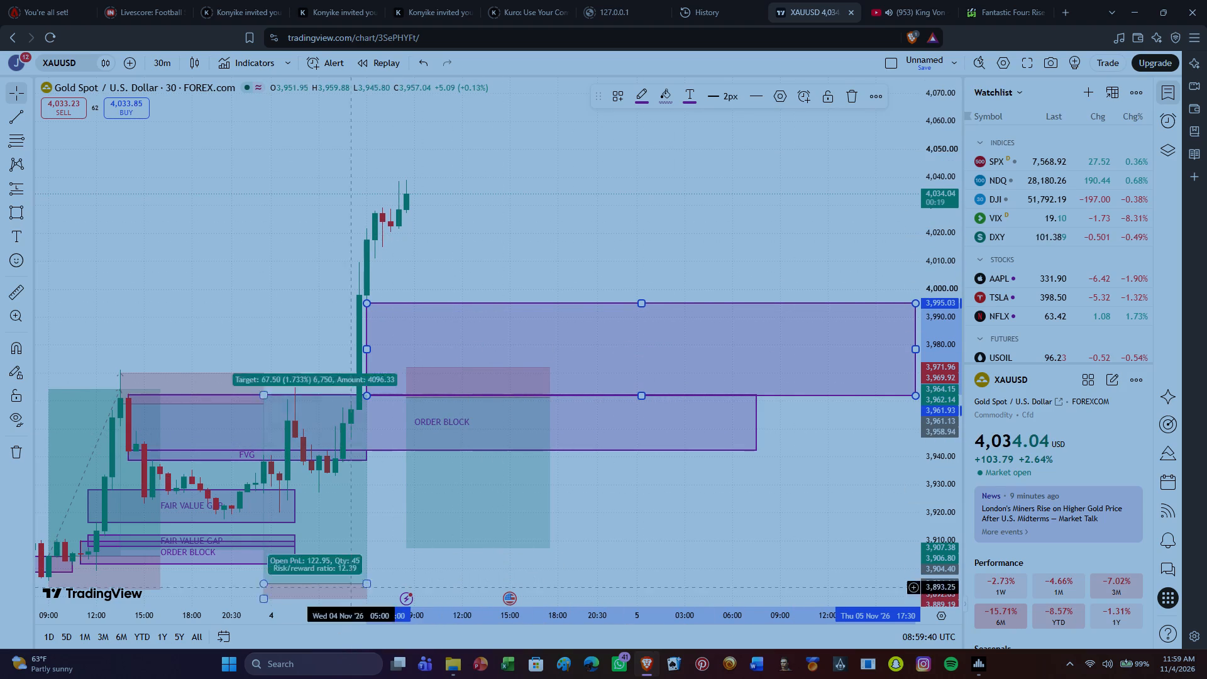
pyautogui.click(483, 614)
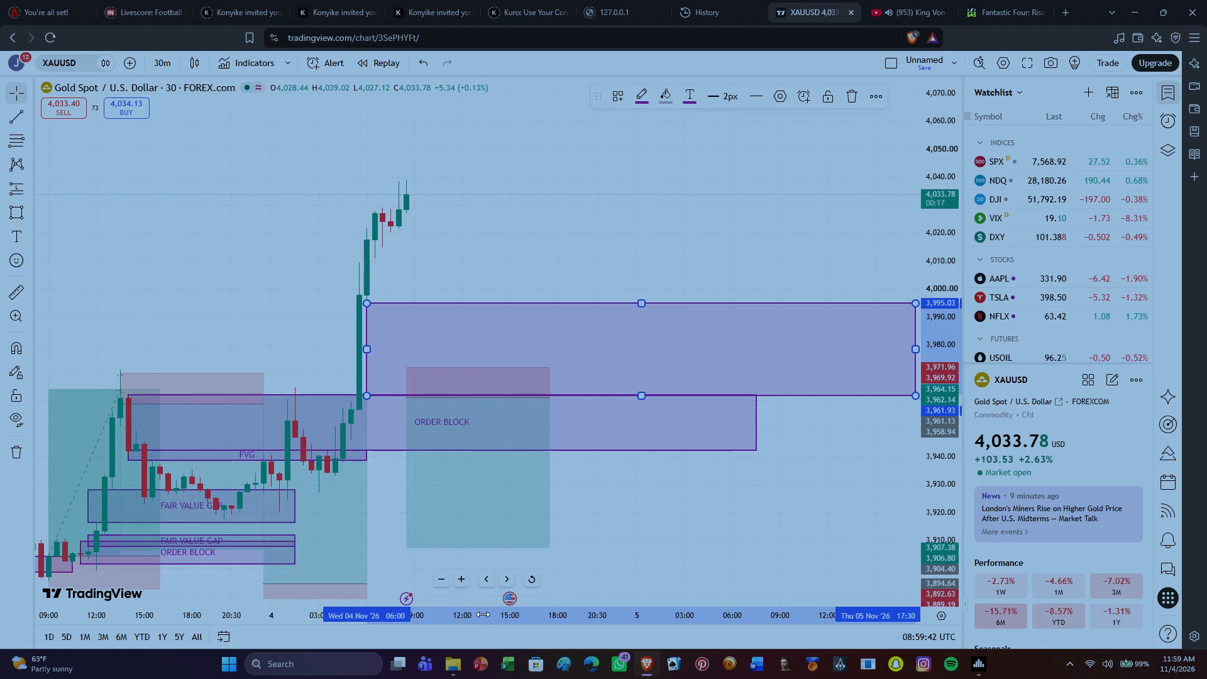
pyautogui.moveTo(483, 614); pyautogui.dragTo(764, 619)
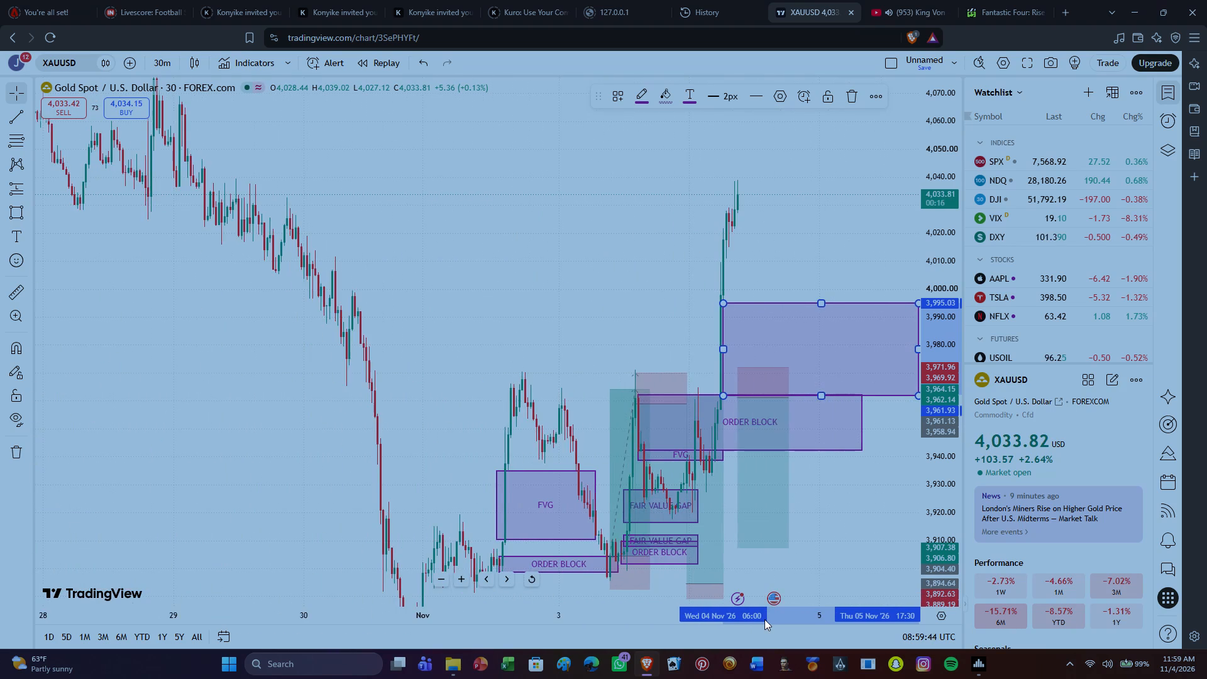
pyautogui.moveTo(764, 619); pyautogui.dragTo(754, 625)
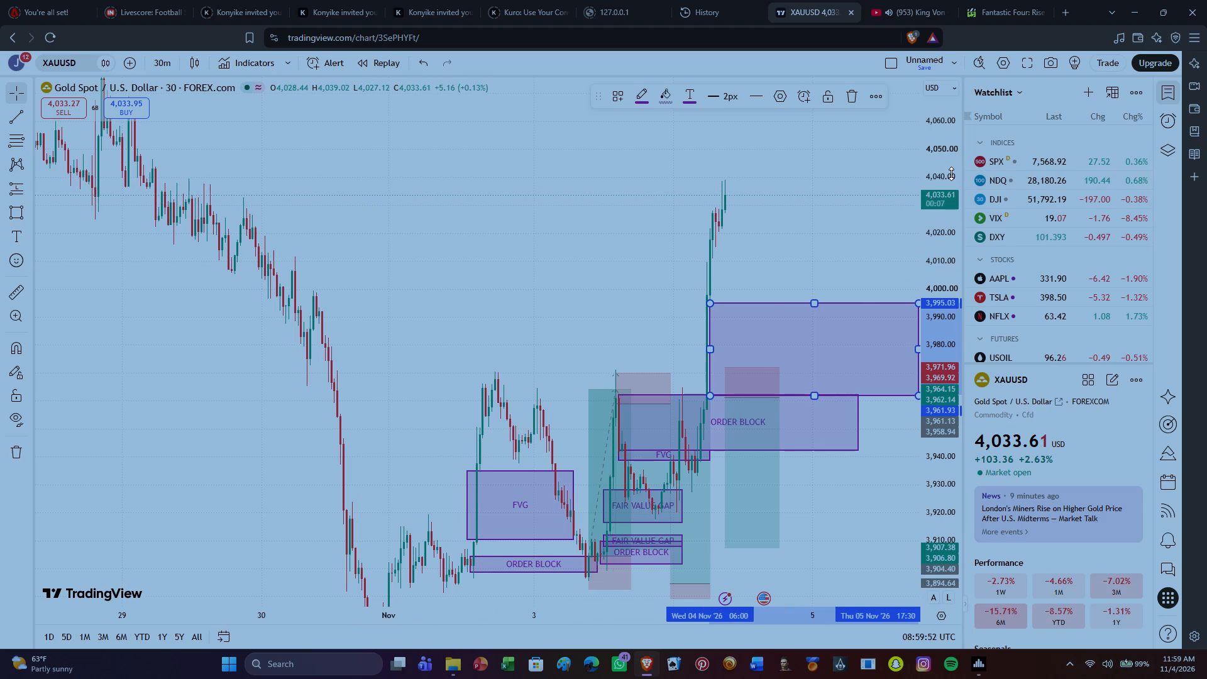
pyautogui.moveTo(951, 174); pyautogui.dragTo(944, 355)
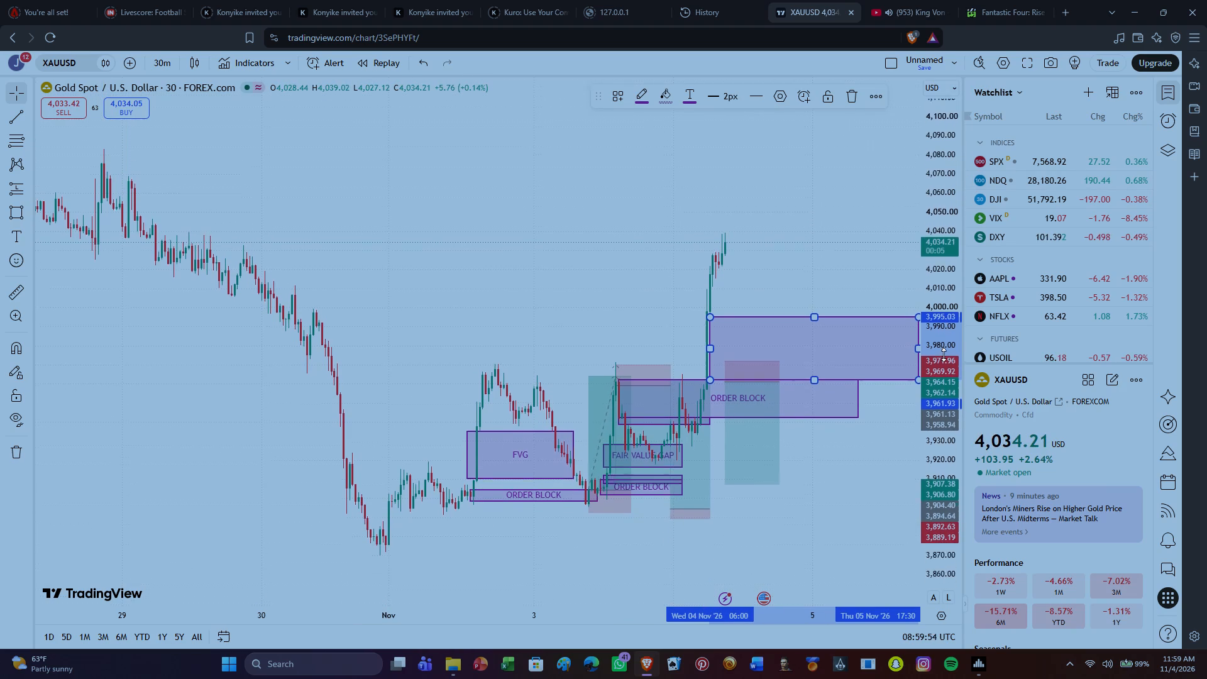
pyautogui.moveTo(944, 355); pyautogui.dragTo(941, 367)
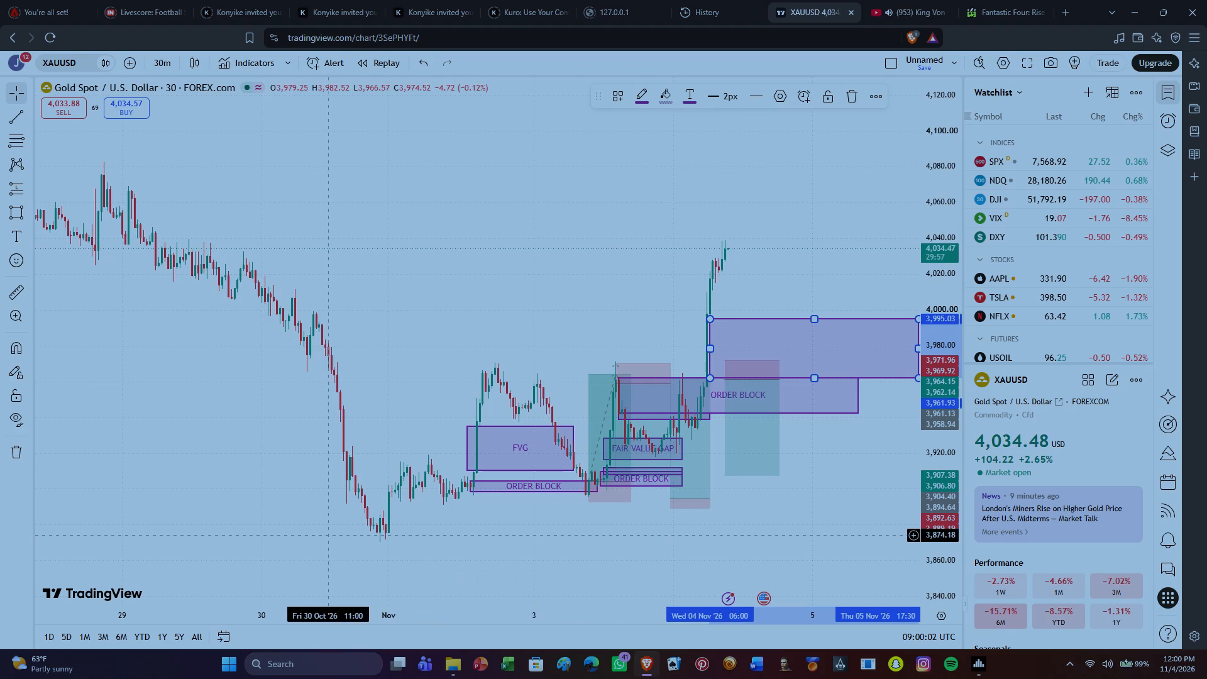
pyautogui.moveTo(327, 535); pyautogui.dragTo(269, 527)
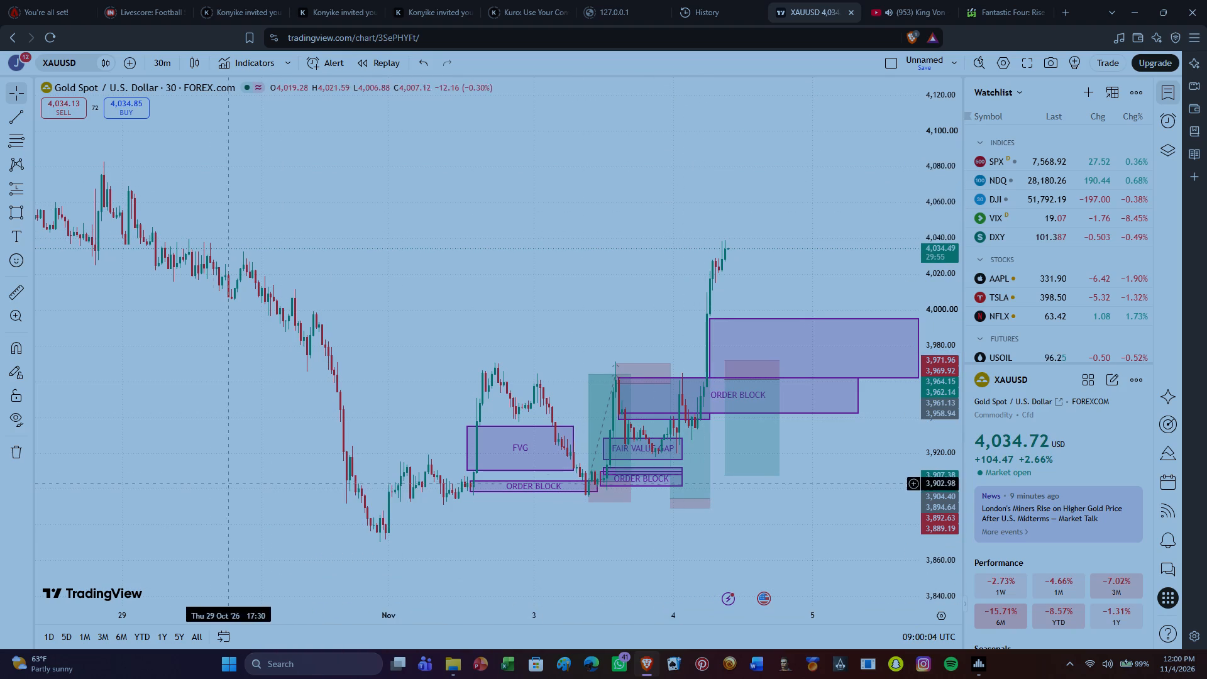
pyautogui.click(28, 185)
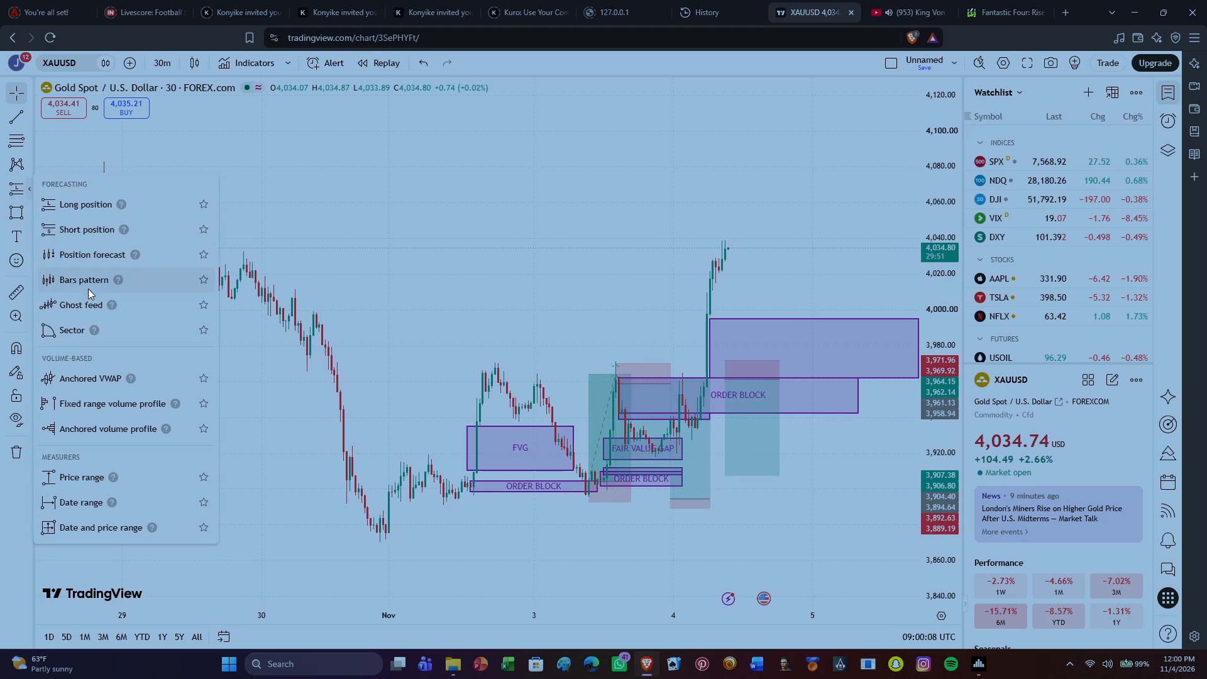
pyautogui.click(82, 226)
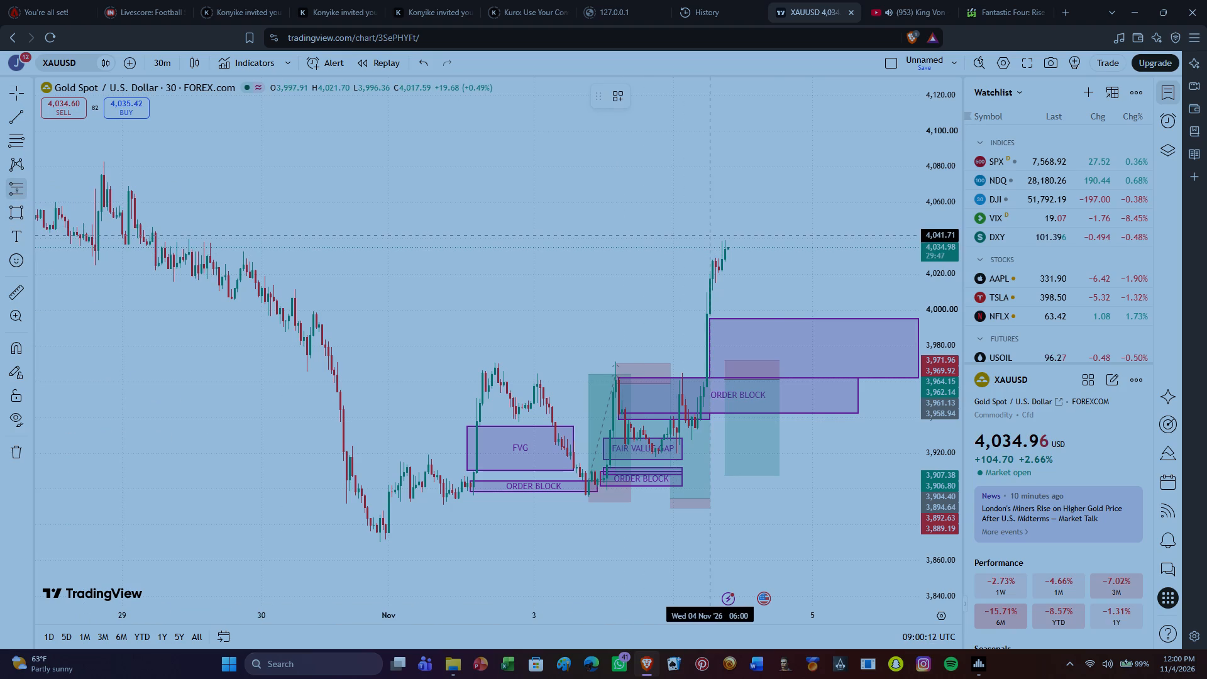
pyautogui.click(757, 221)
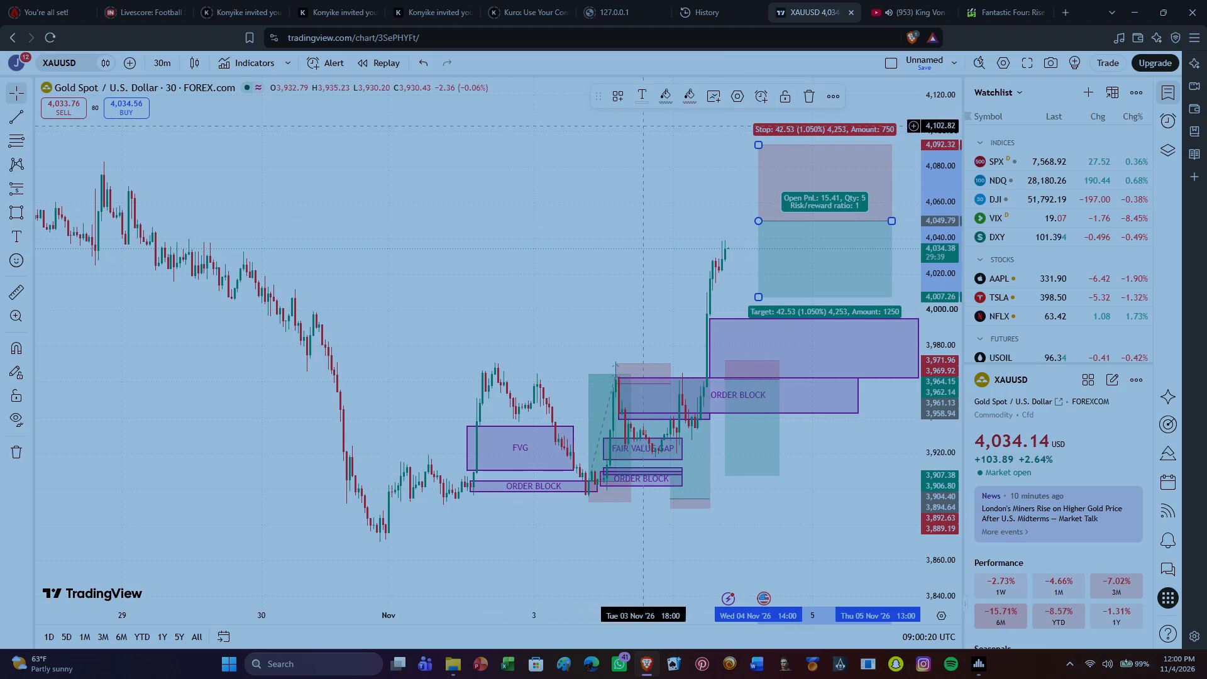
# Extend the new short position's target down to about 3,944, leaving its entry and stop in place.
pyautogui.click(757, 145)
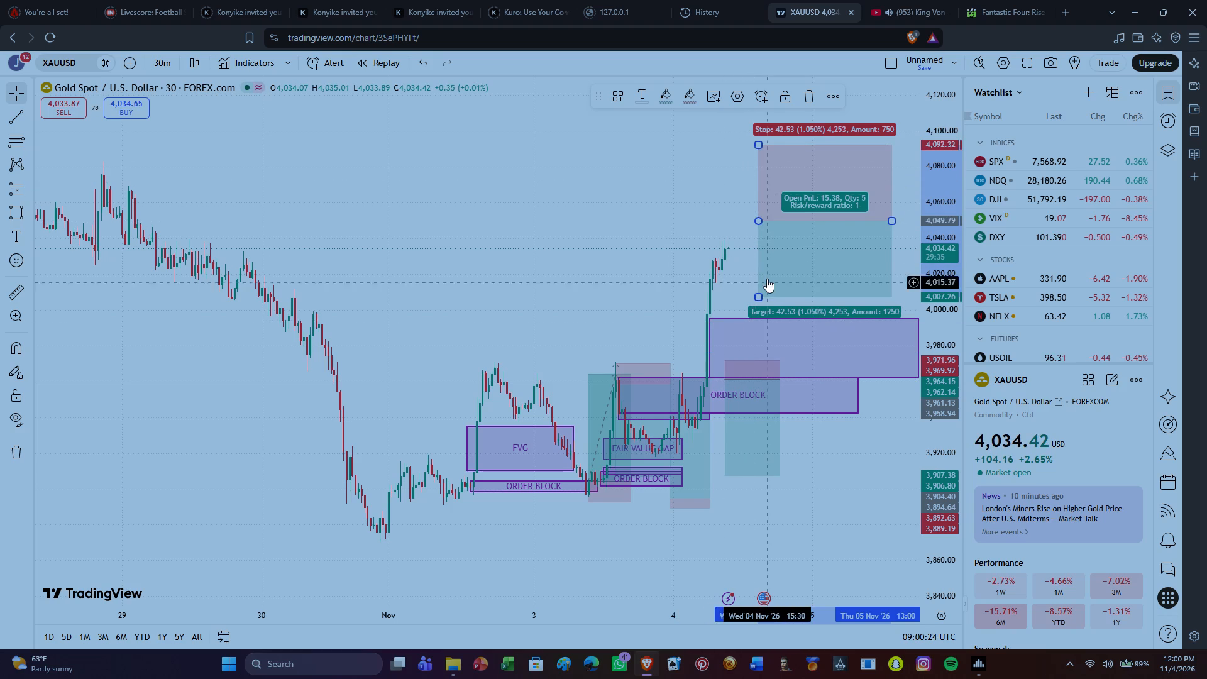
pyautogui.moveTo(756, 295); pyautogui.dragTo(753, 373)
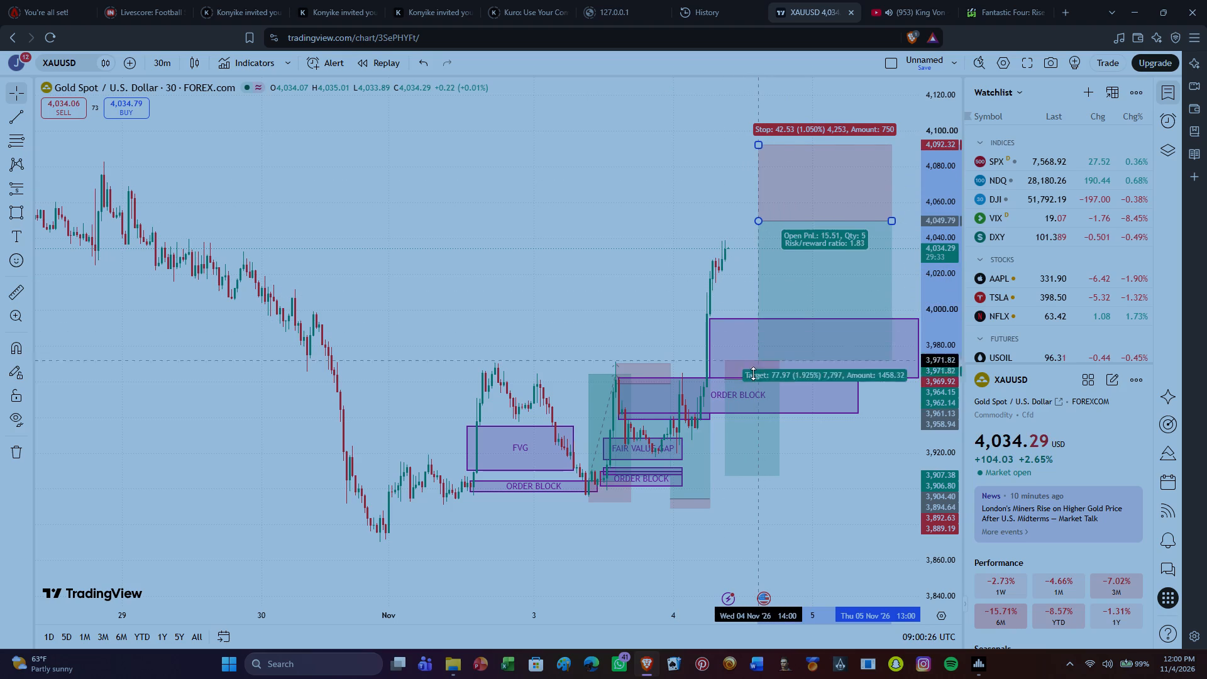
pyautogui.moveTo(753, 373); pyautogui.dragTo(752, 404)
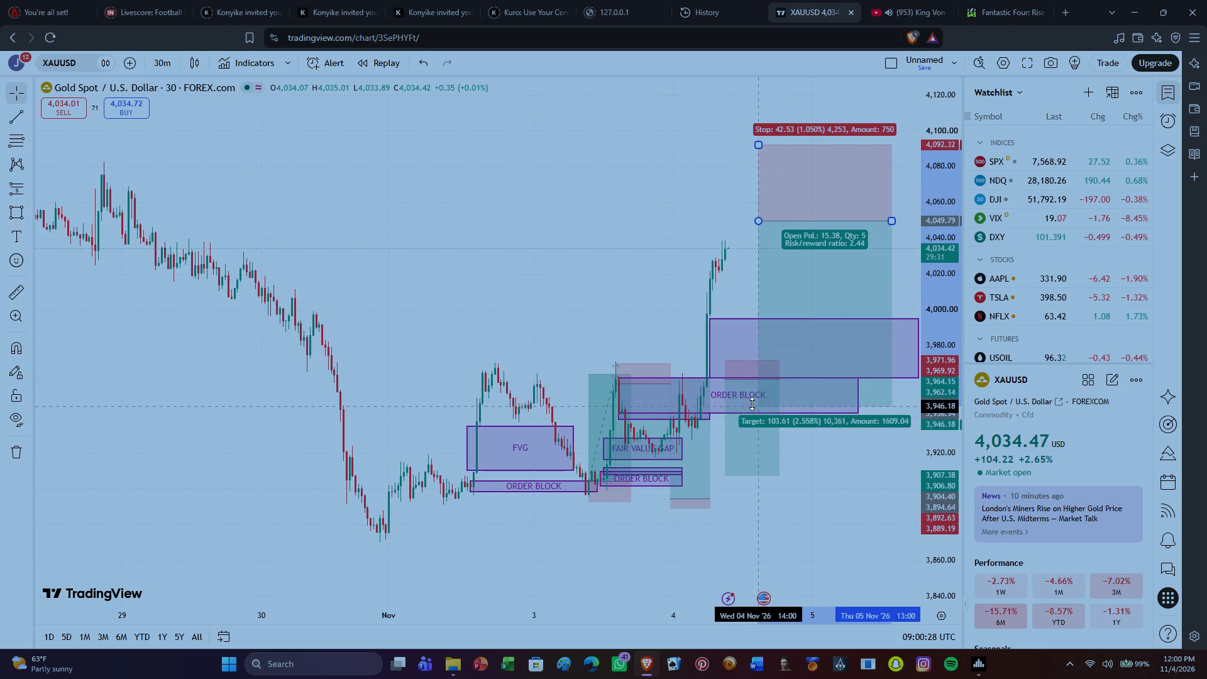
pyautogui.moveTo(752, 404); pyautogui.dragTo(752, 411)
pyautogui.click(828, 487)
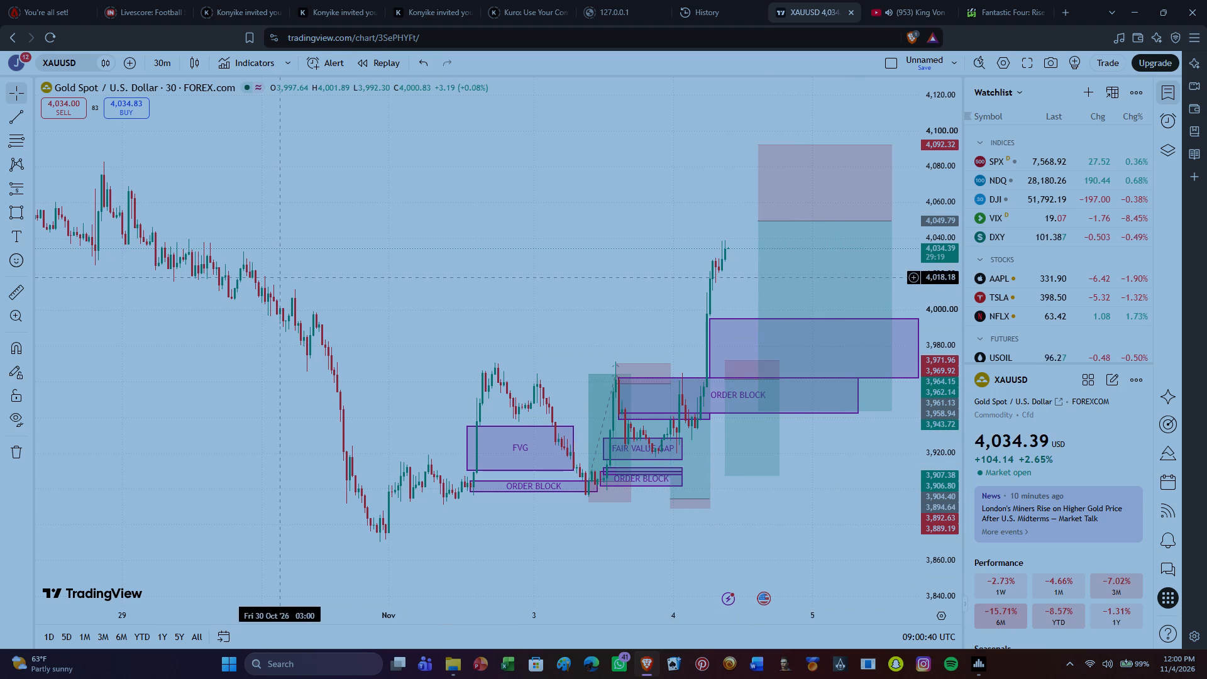
# Draw a rectangle from about 4,082 at 20:30 on 28 Oct to about 4,051 at 13:00 on 5 Nov.
pyautogui.click(16, 214)
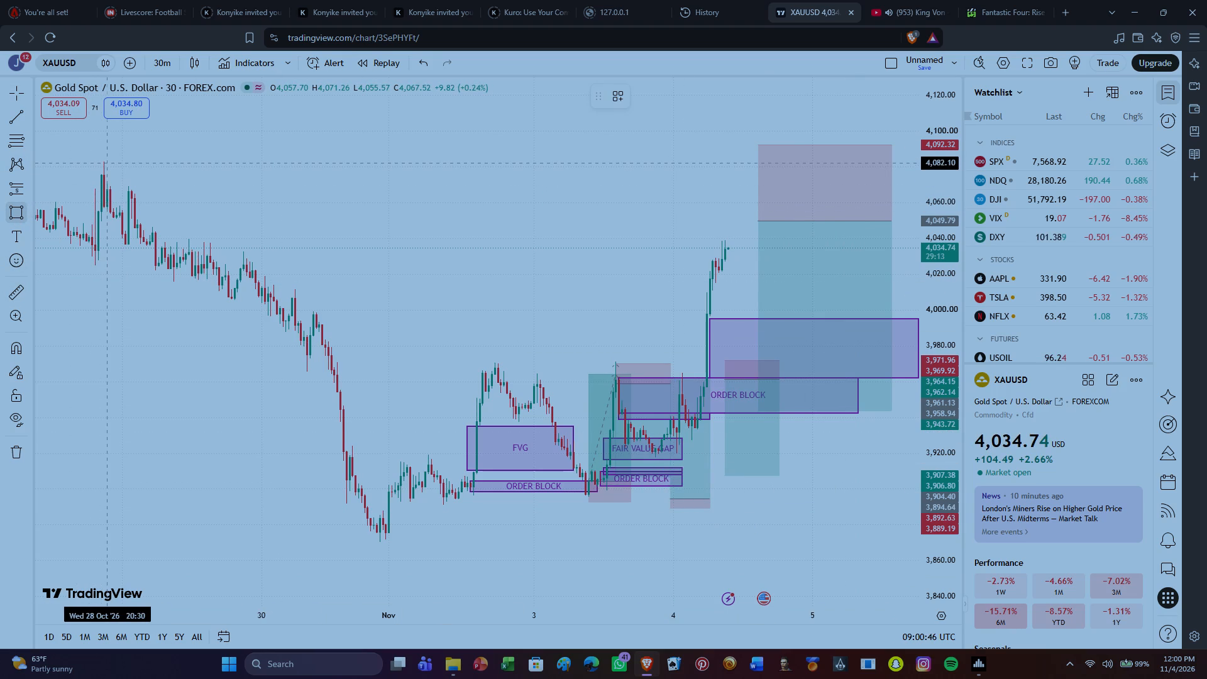
pyautogui.moveTo(106, 163); pyautogui.dragTo(686, 229)
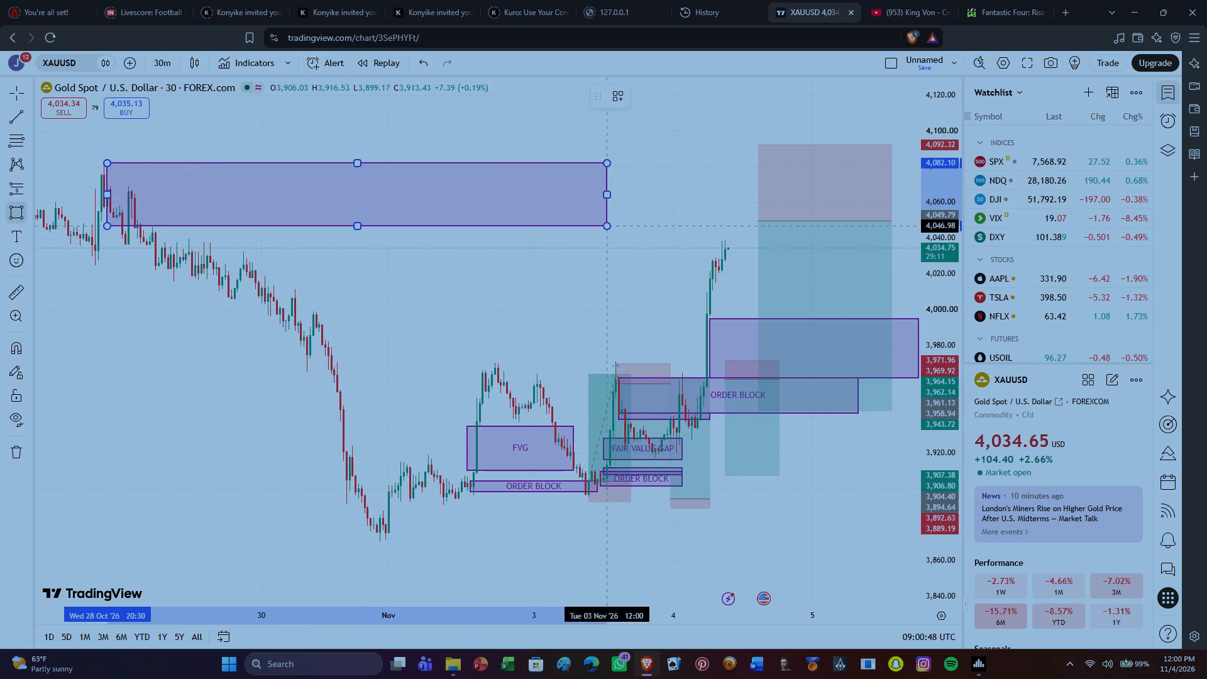
pyautogui.moveTo(686, 229); pyautogui.dragTo(719, 229)
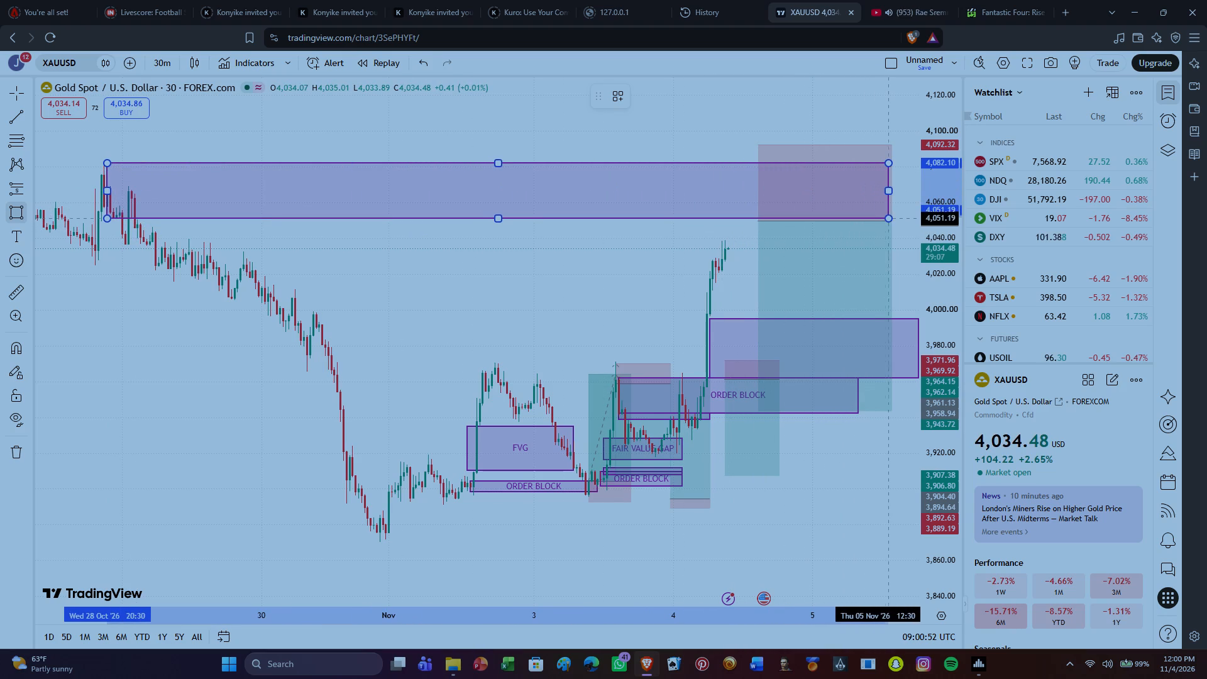
pyautogui.click(891, 219)
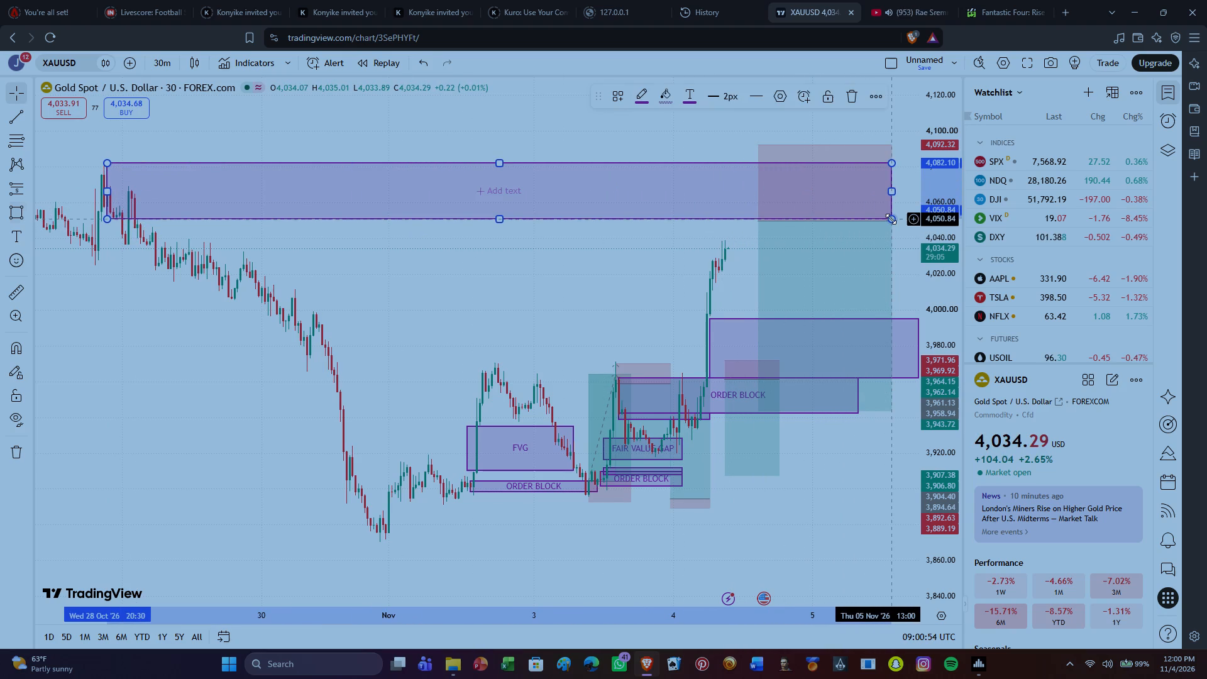
# Label the new upper rectangle with the text "SELL SIDE LIQUIDITY".
pyautogui.click(487, 183)
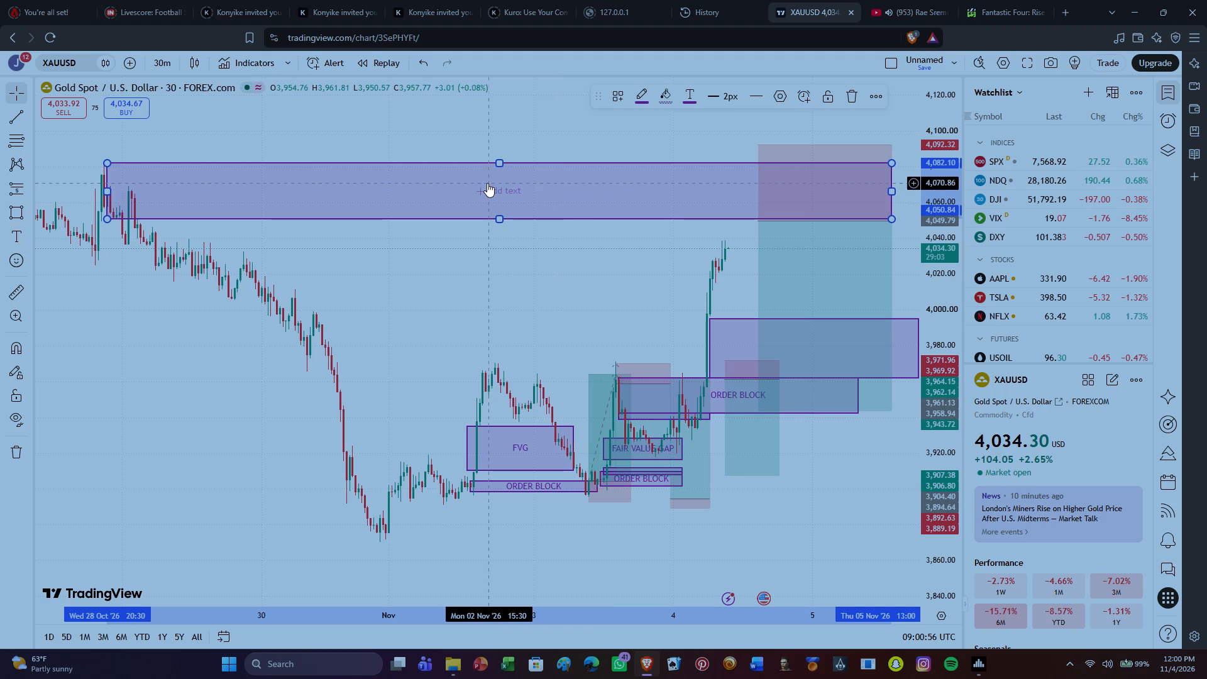
pyautogui.click(491, 189)
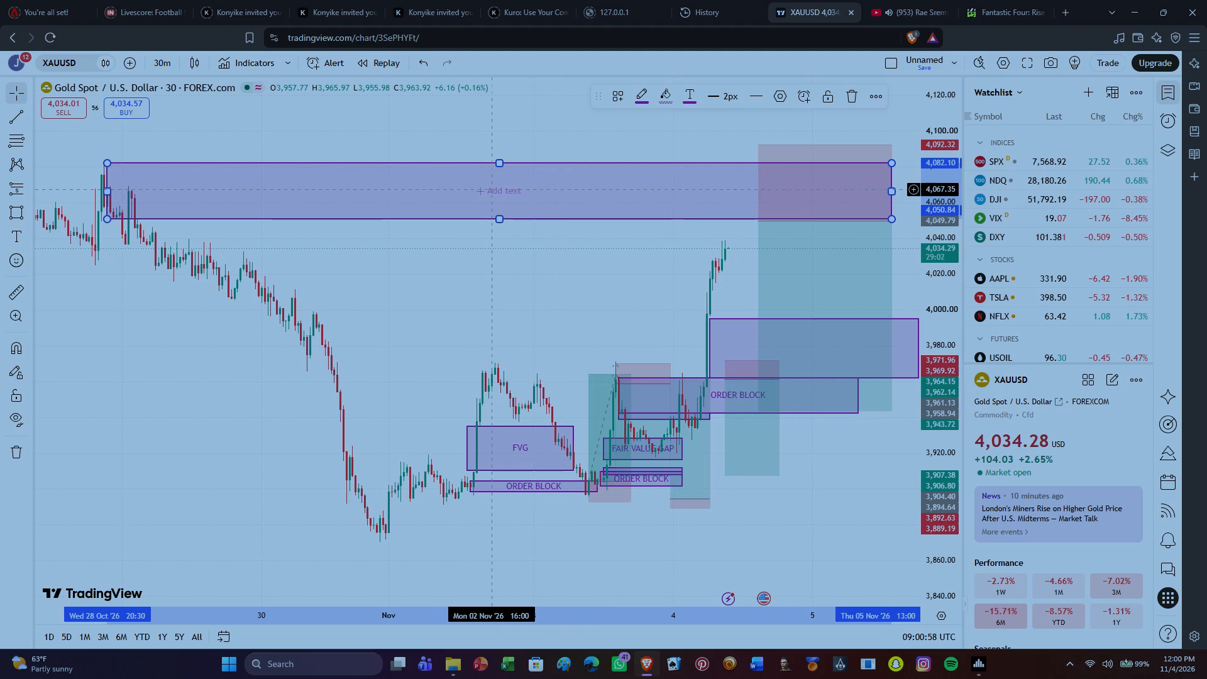
pyautogui.write('se')
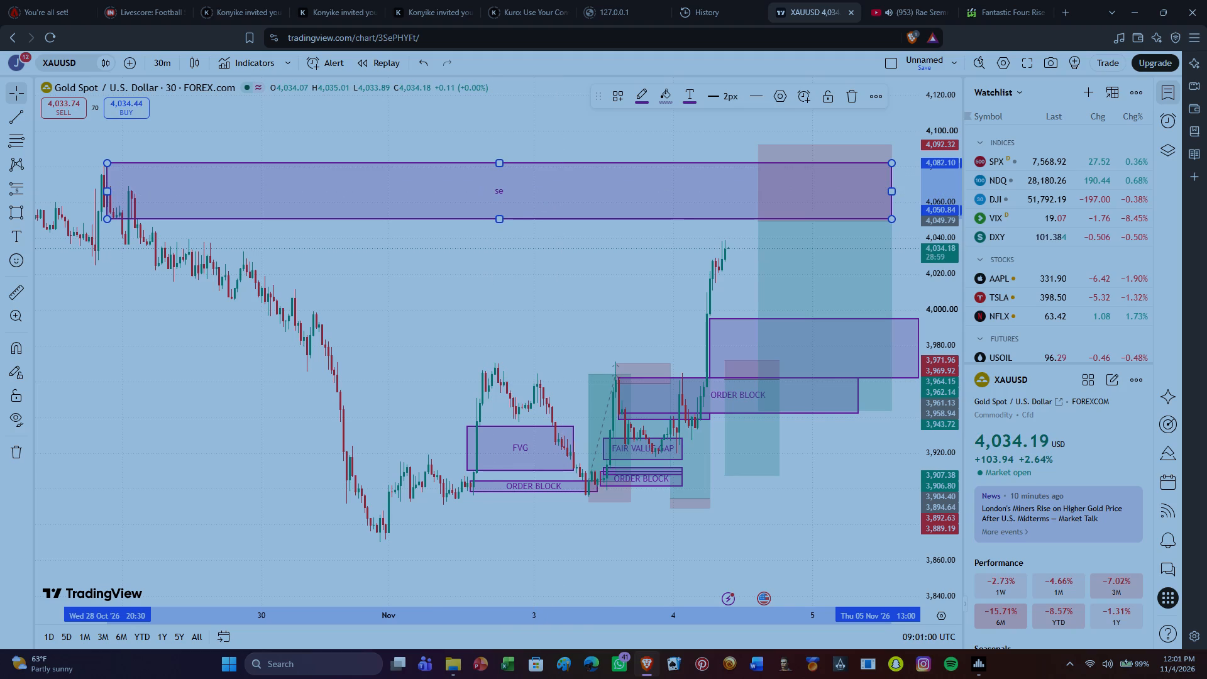
pyautogui.press('BackSpace')
pyautogui.press('BackSpace')
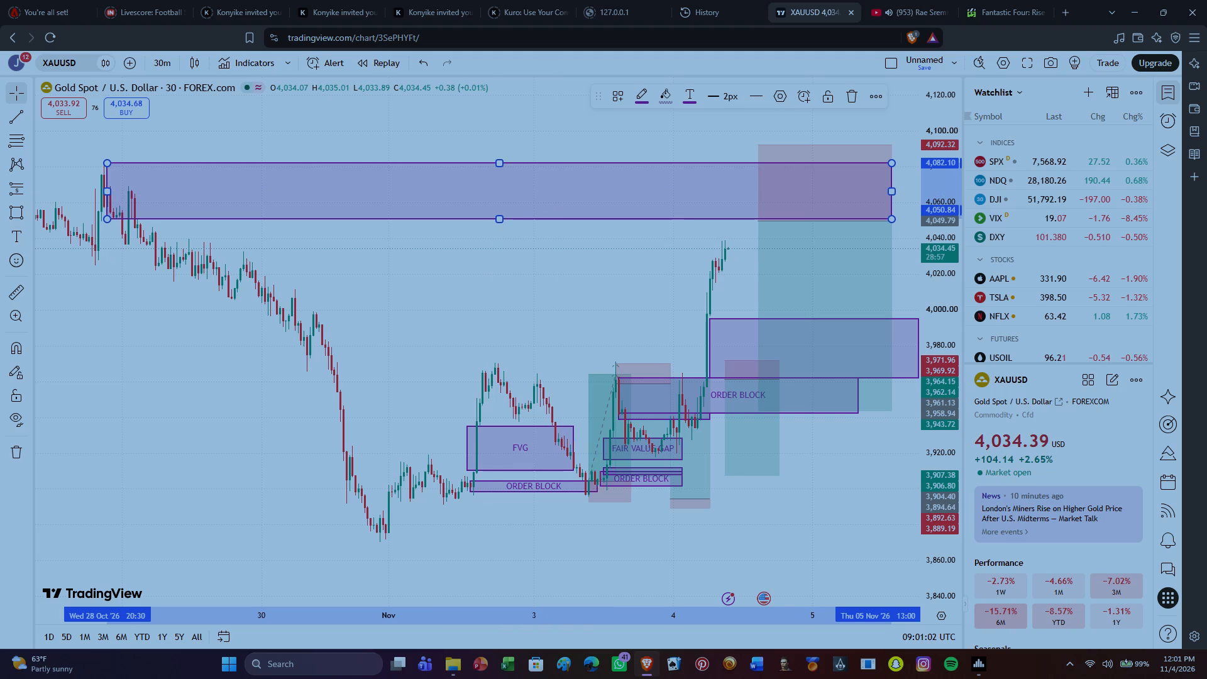
pyautogui.write('SELL SIDE')
pyautogui.press('space')
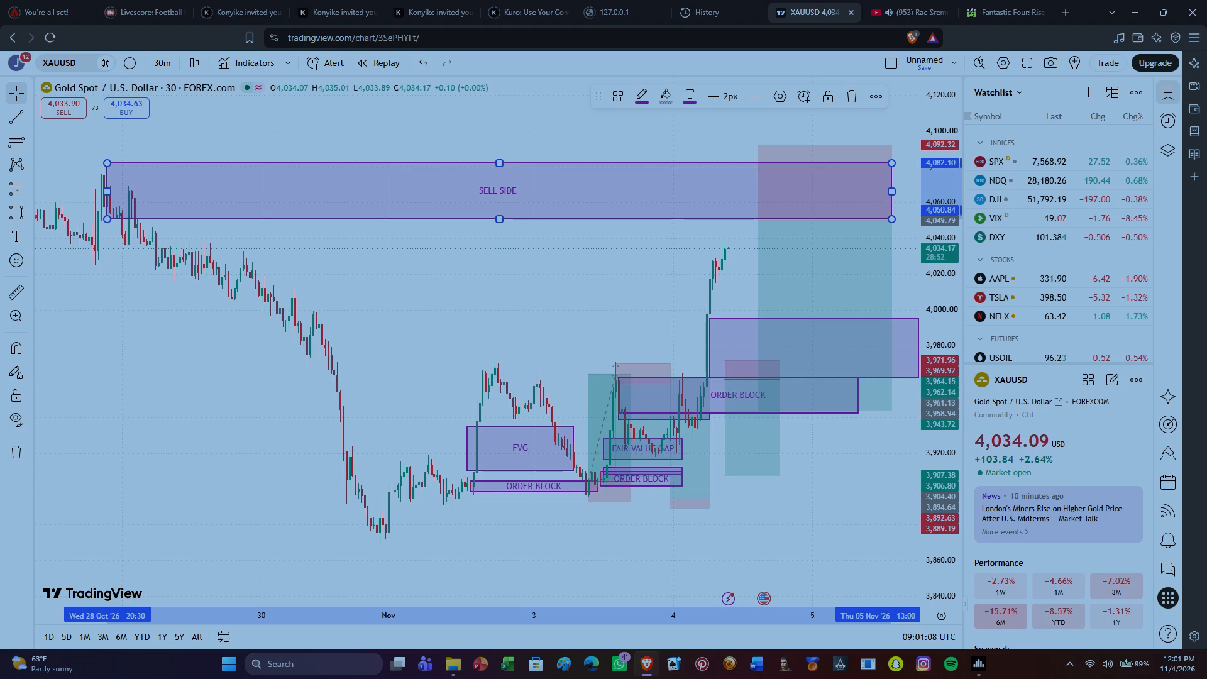
pyautogui.write('LI')
pyautogui.press('q')
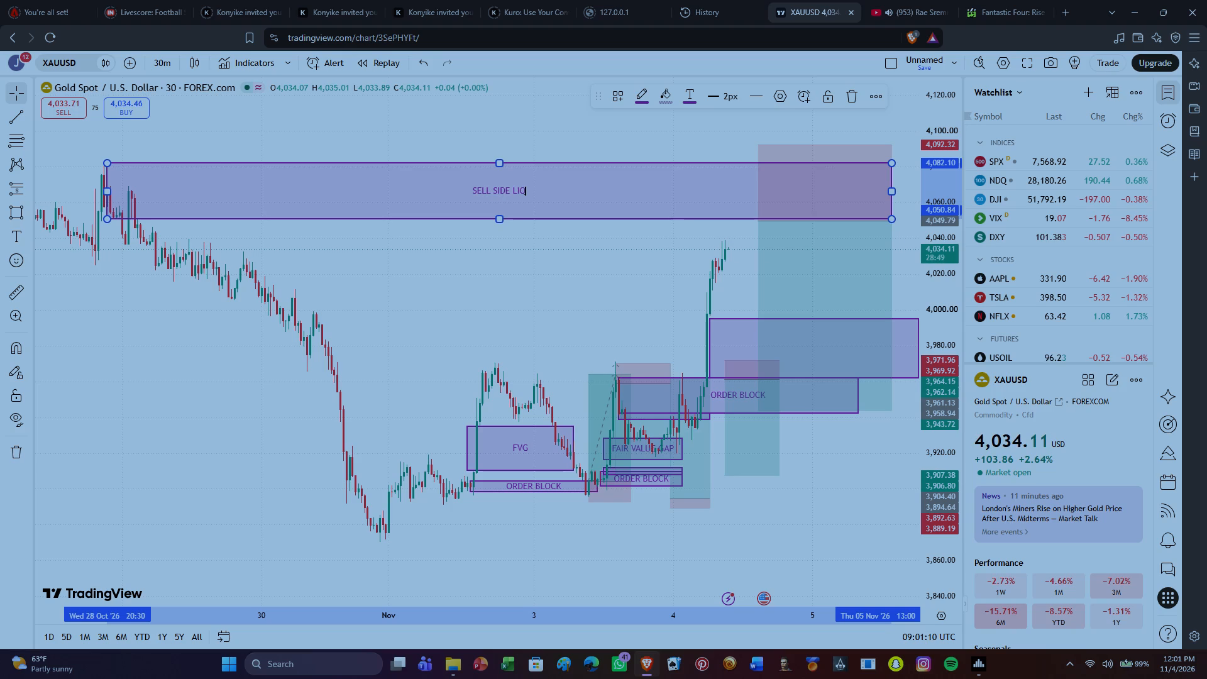
pyautogui.write('UIDI')
pyautogui.write('TY')
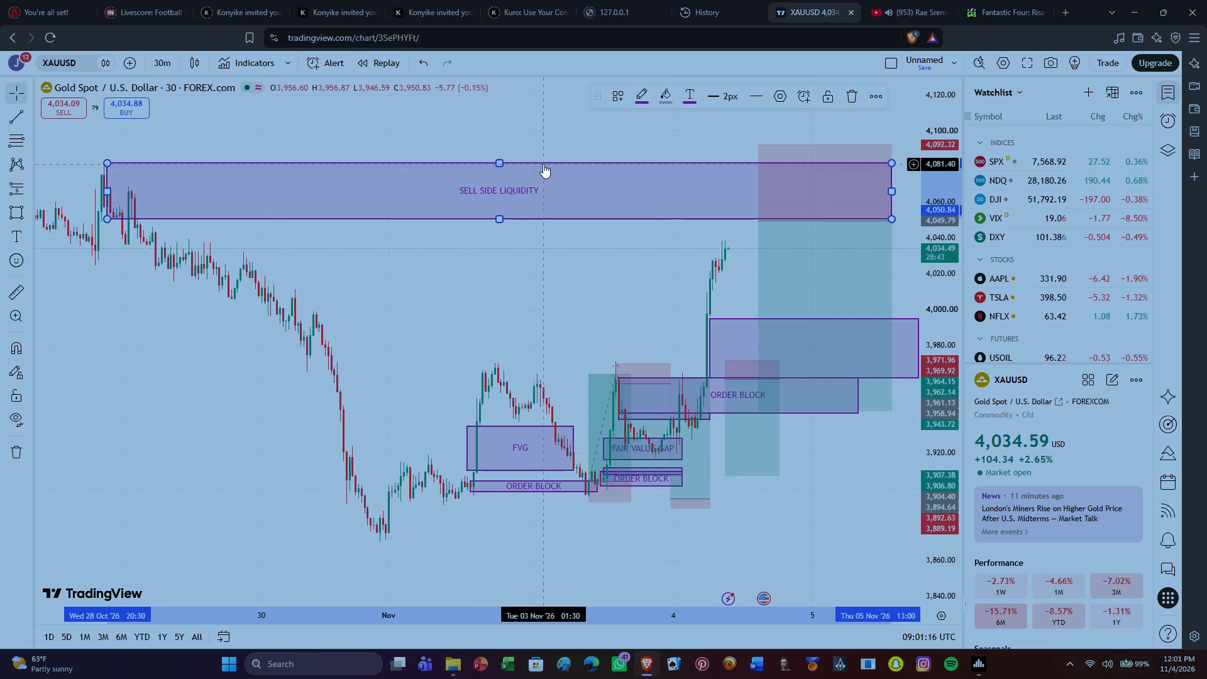
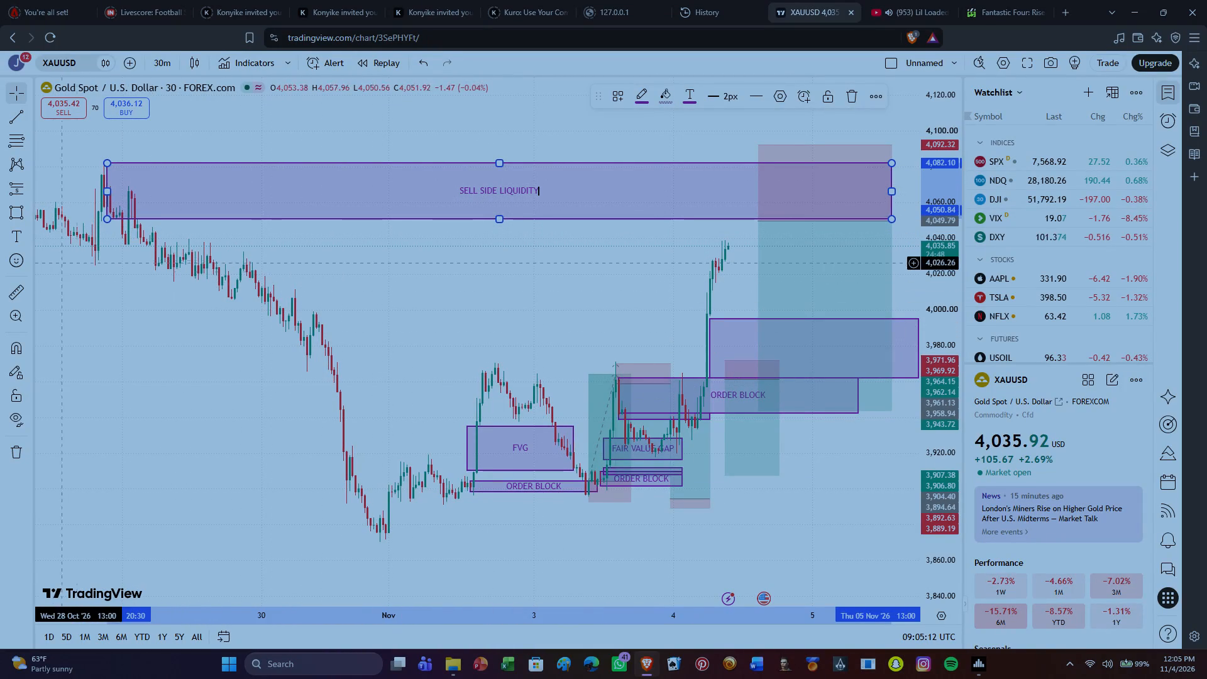
# Draw a rotated rectangle over the falling candles from about 4,079 at 19:30 on 28 Oct to about 3,997 at 08:30 on 30 Oct.
pyautogui.click(30, 219)
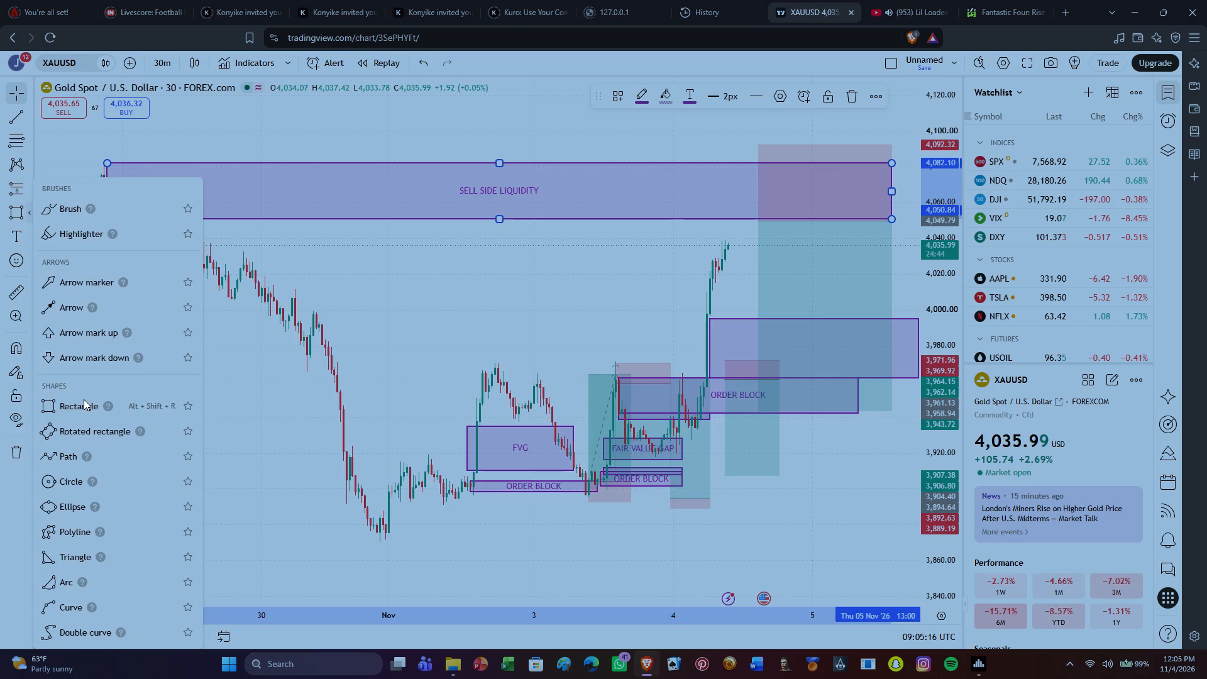
pyautogui.click(57, 433)
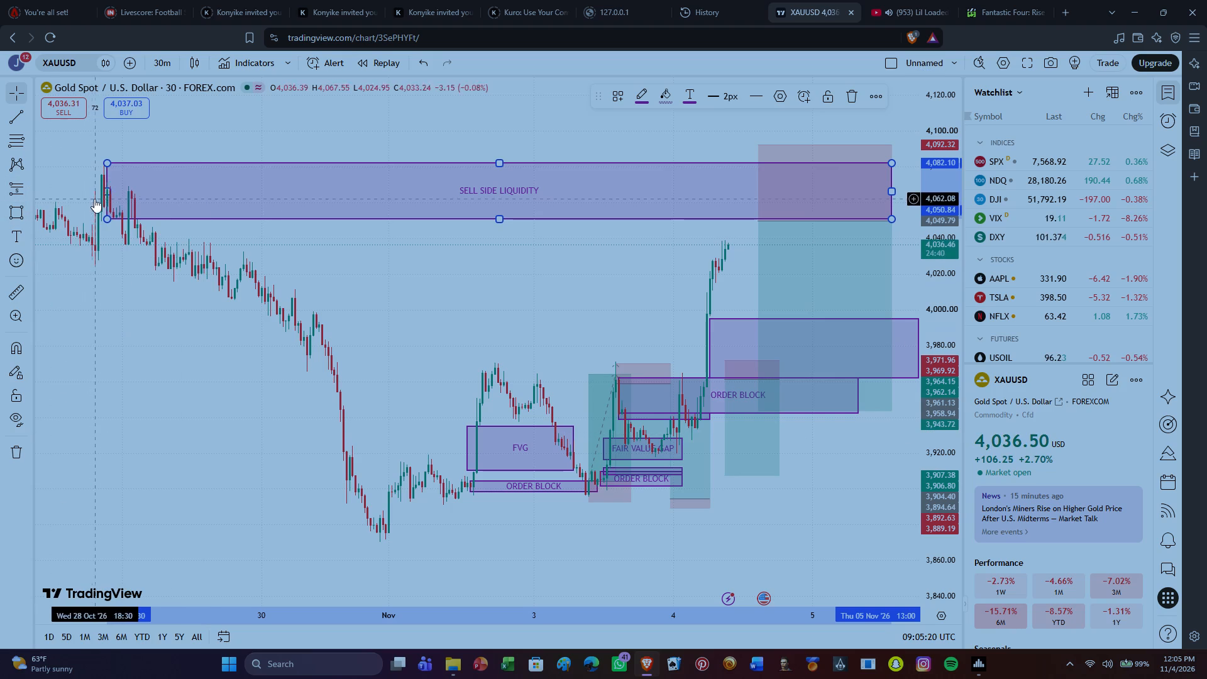
pyautogui.click(102, 168)
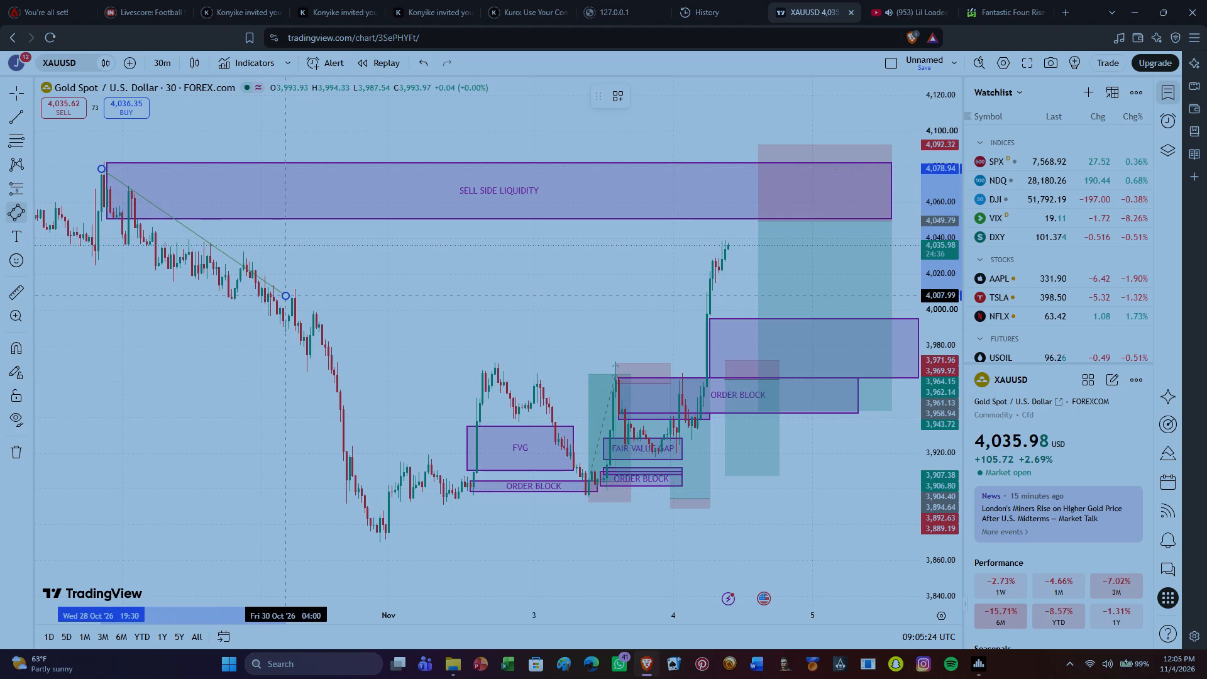
pyautogui.click(314, 316)
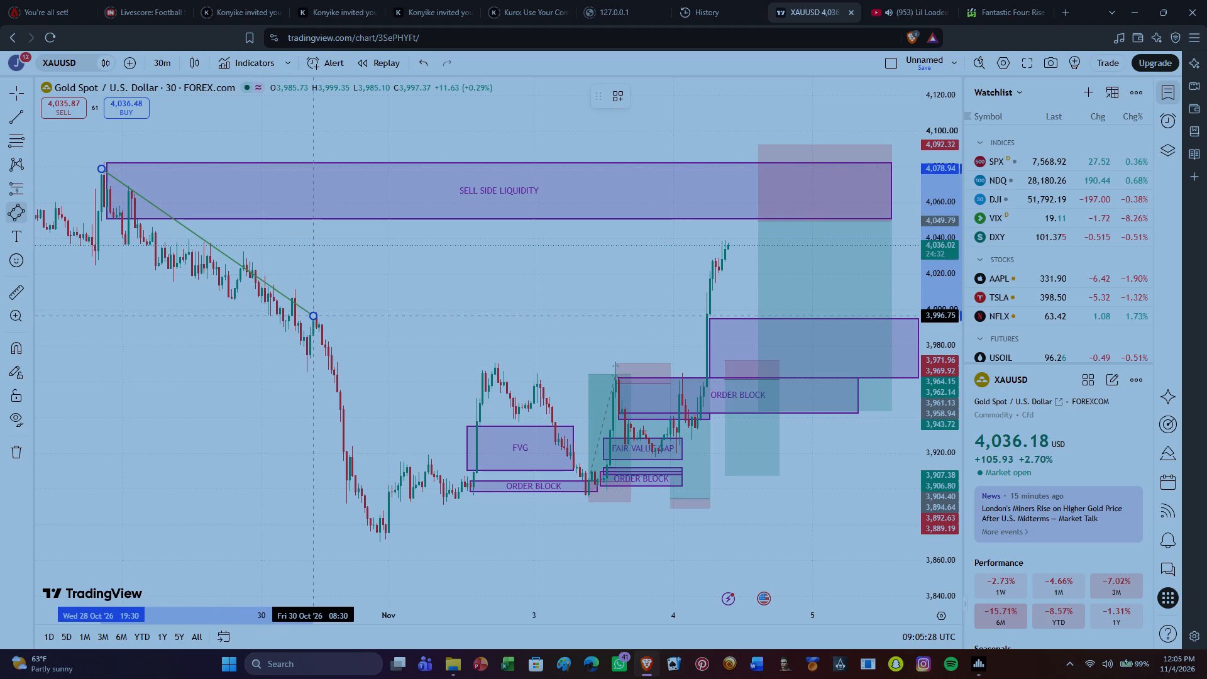
pyautogui.click(282, 341)
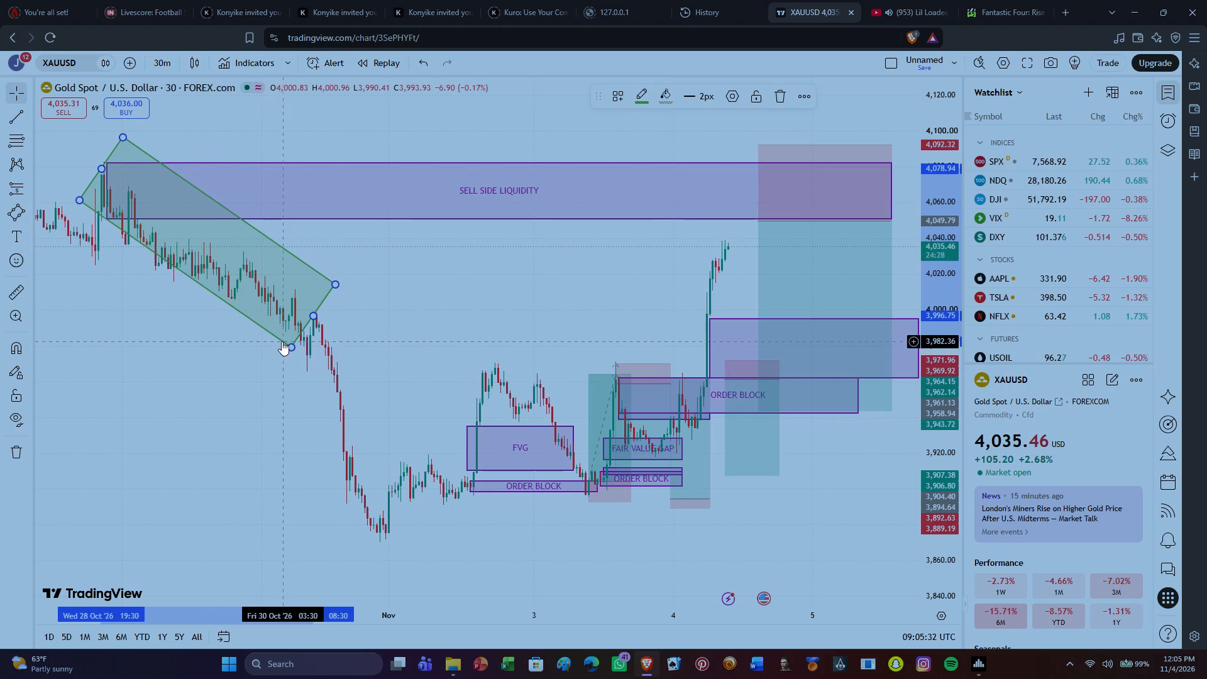
# Move the rotated rectangle slightly down and earlier, so its axis runs from about 4,071 at 18:00 on 28 Oct to about 3,989 on 30 Oct.
pyautogui.moveTo(201, 247); pyautogui.dragTo(201, 247)
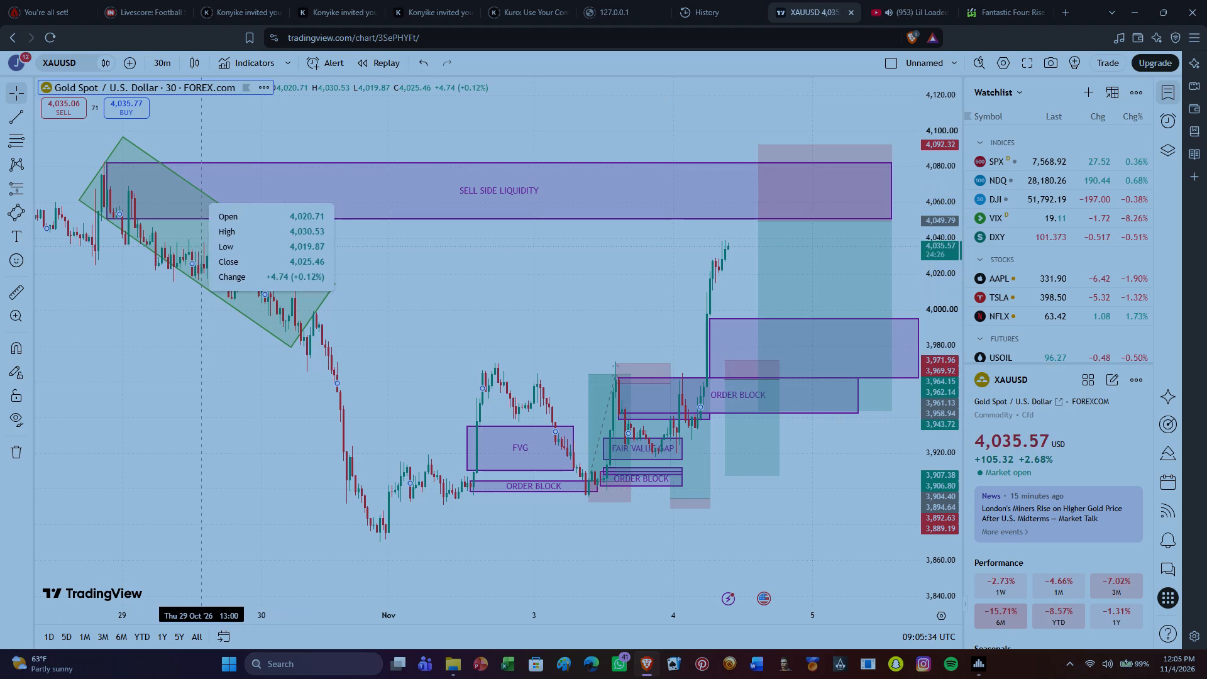
pyautogui.moveTo(201, 247); pyautogui.dragTo(199, 255)
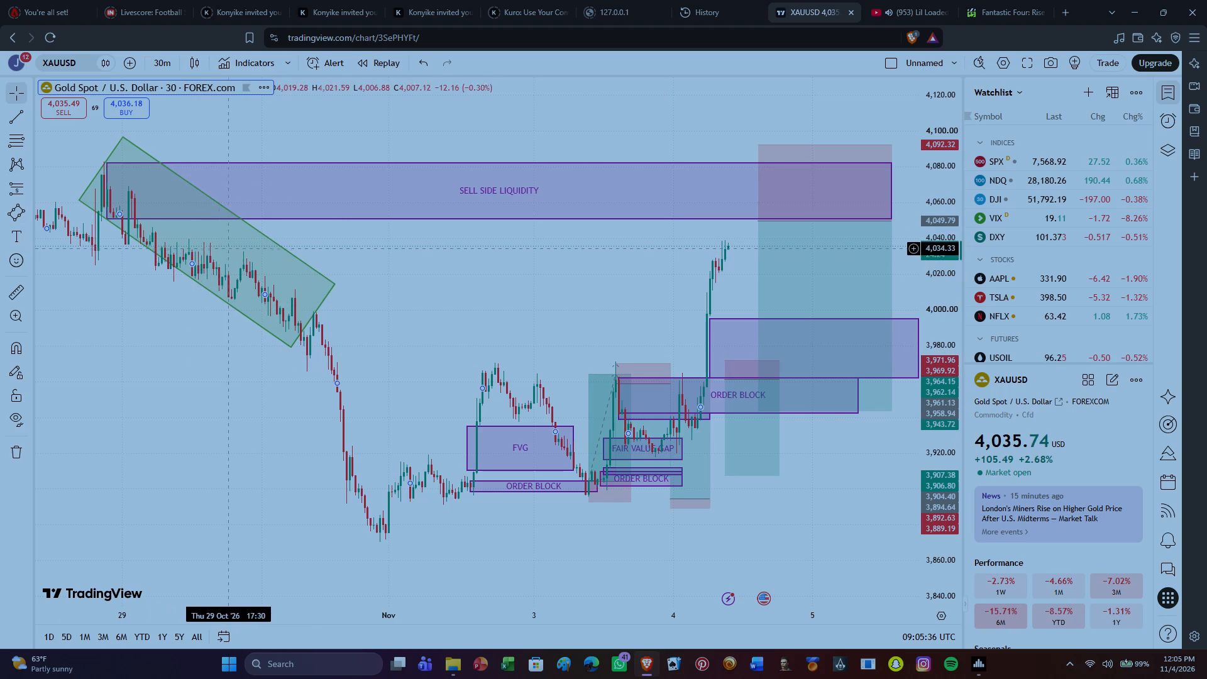
pyautogui.click(231, 248)
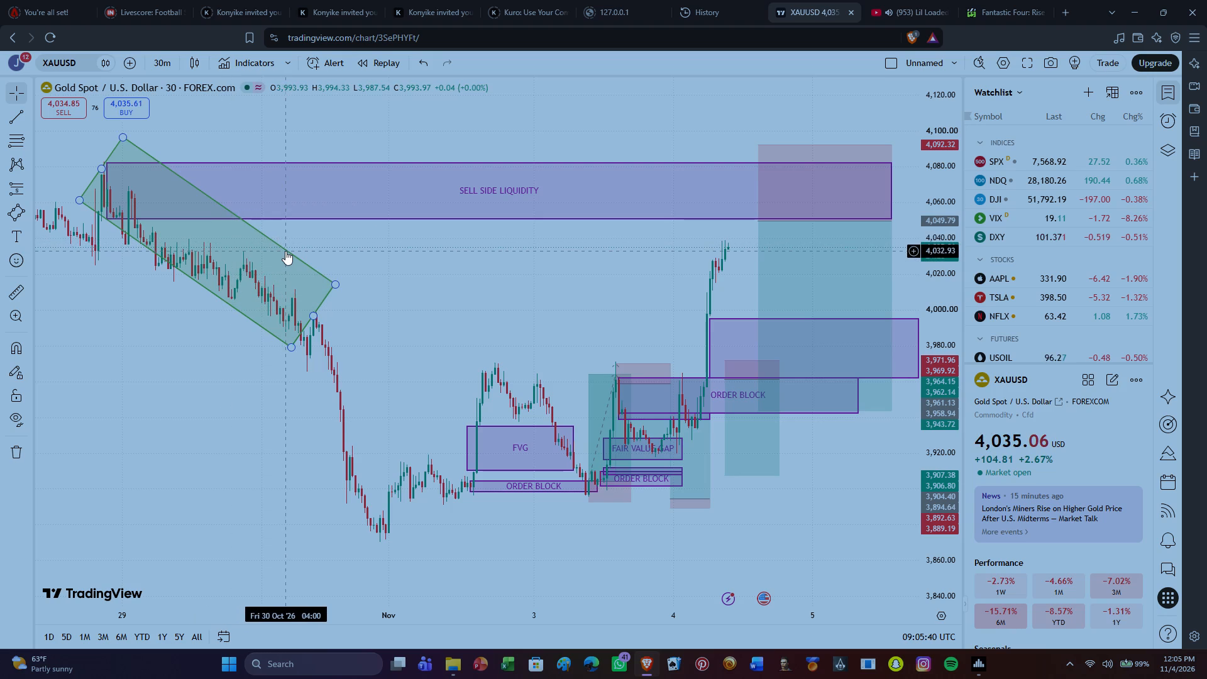
pyautogui.moveTo(285, 251); pyautogui.dragTo(278, 261)
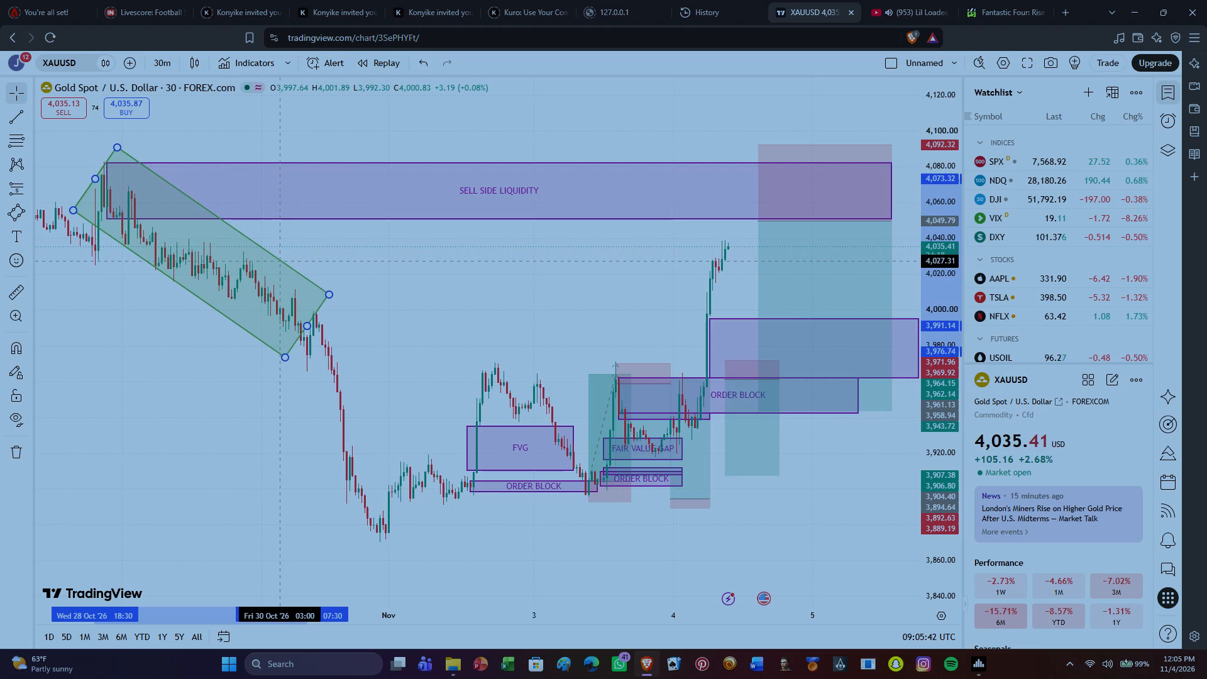
pyautogui.moveTo(278, 261); pyautogui.dragTo(277, 265)
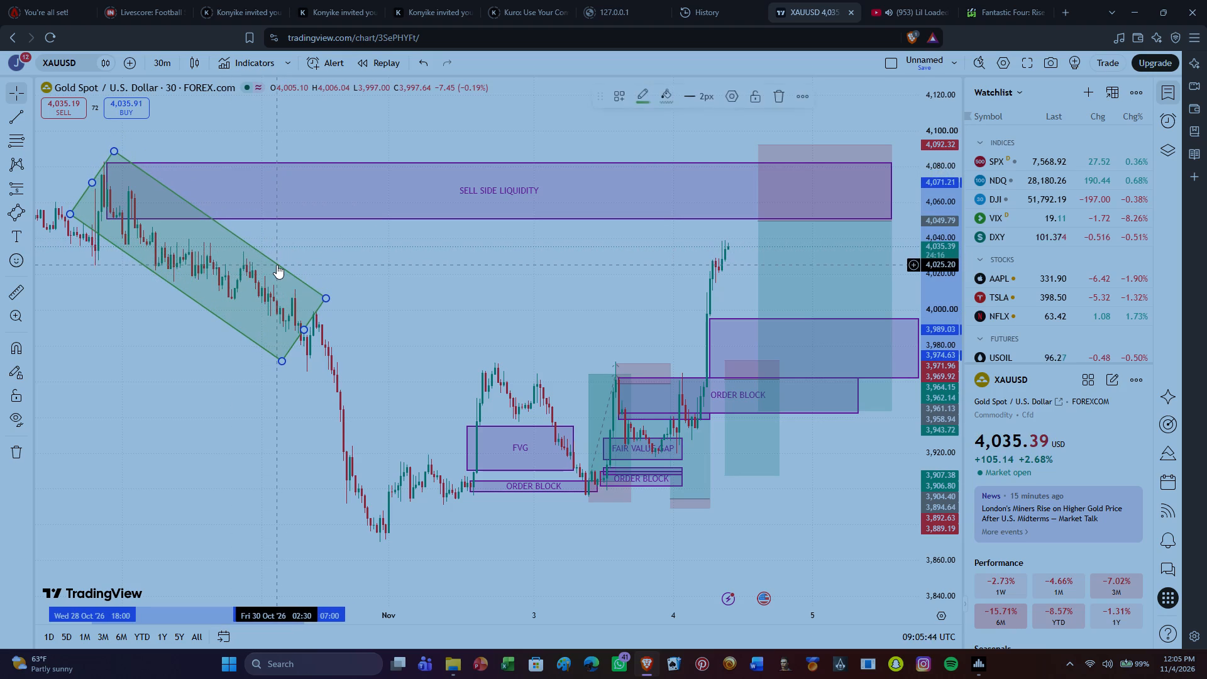
pyautogui.click(277, 265)
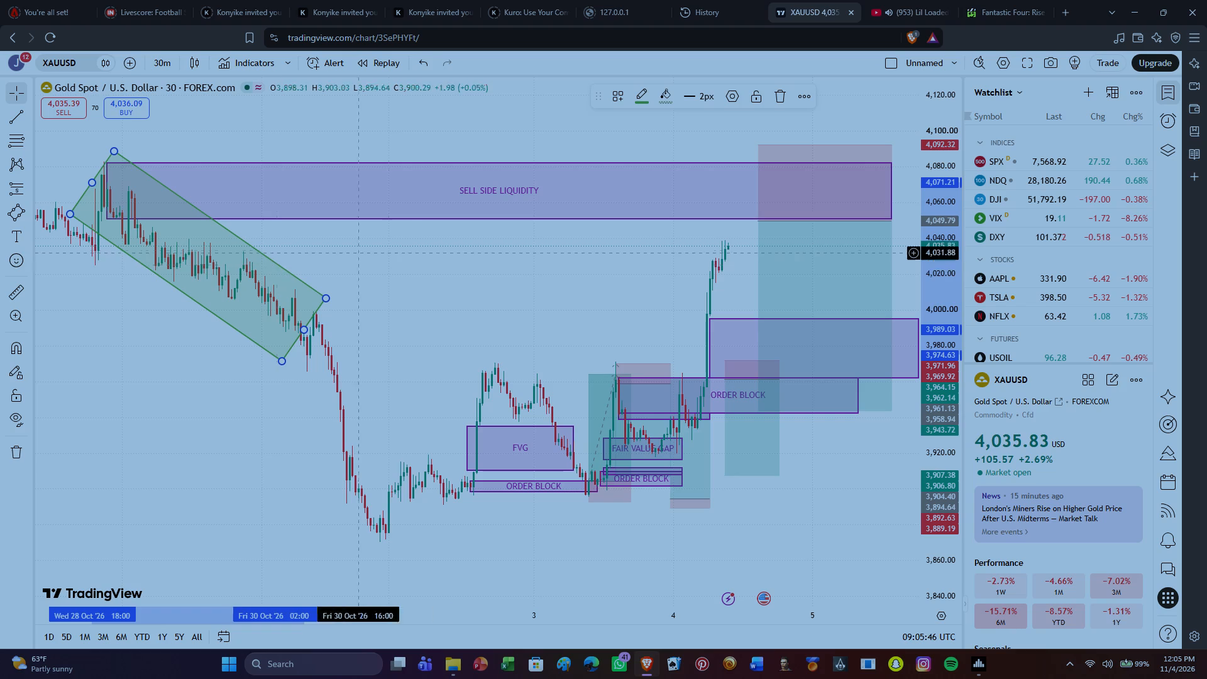
pyautogui.click(441, 302)
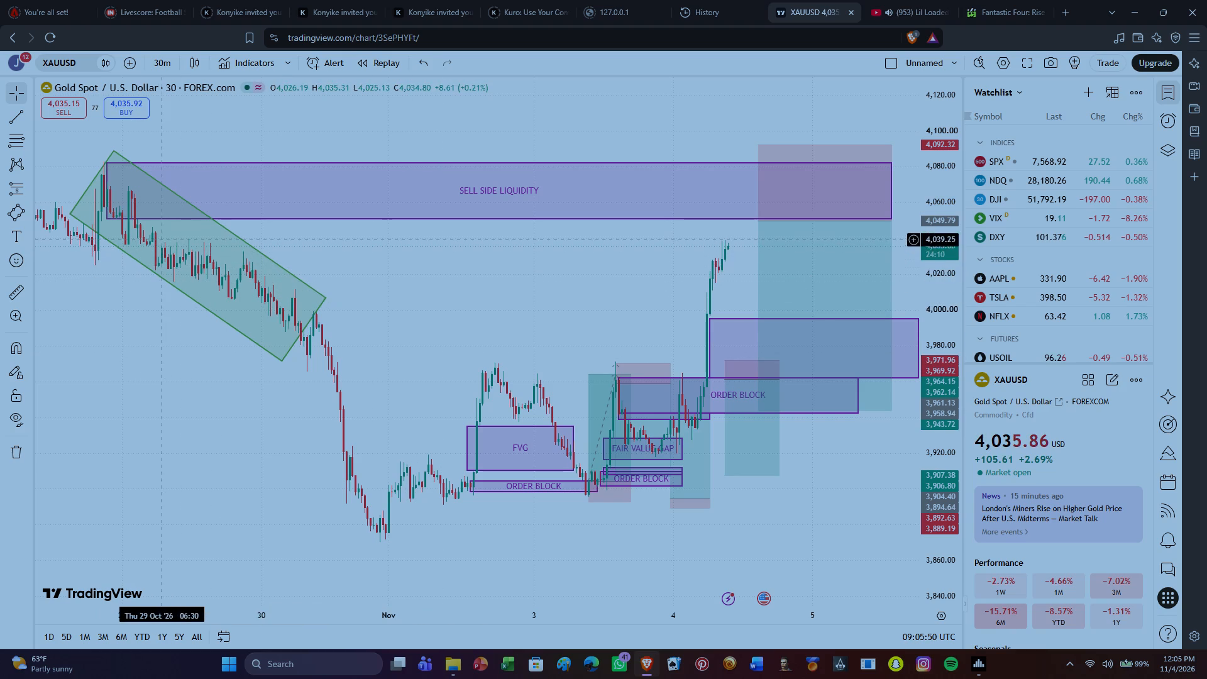
# Examine the price action around the rotated rectangle, from the candles before 28 Oct through to the latest zones.
pyautogui.moveTo(138, 429); pyautogui.dragTo(139, 429)
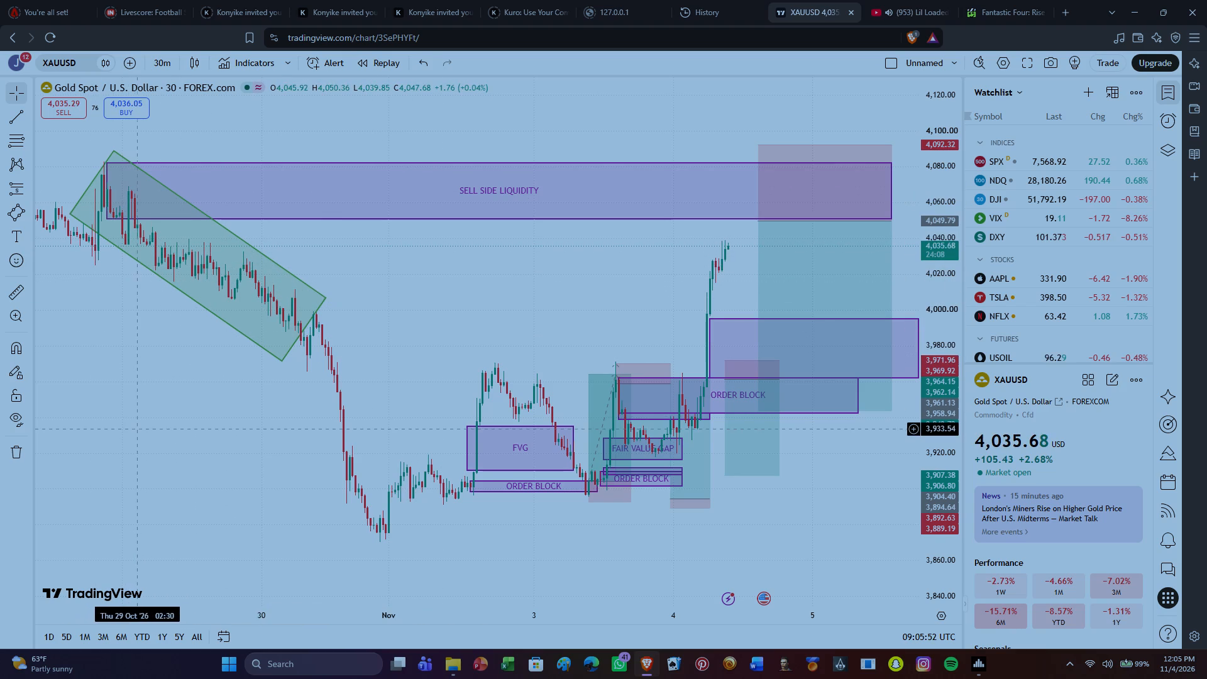
pyautogui.moveTo(139, 429); pyautogui.dragTo(368, 458)
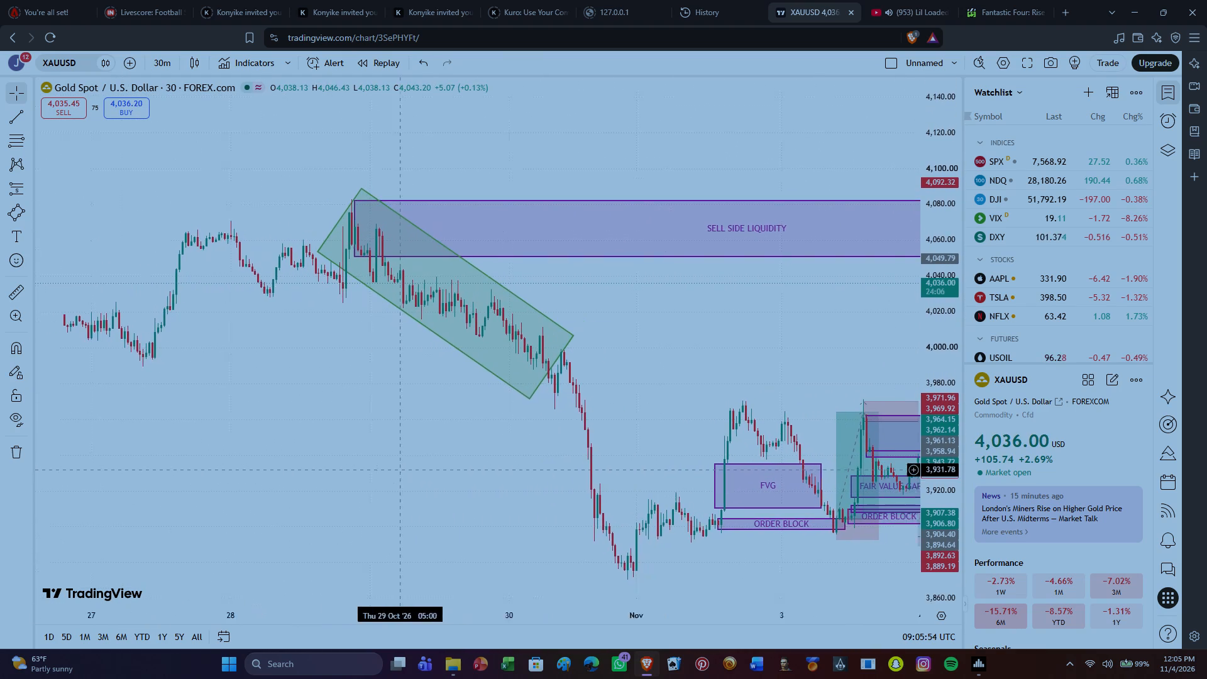
pyautogui.moveTo(368, 458); pyautogui.dragTo(204, 420)
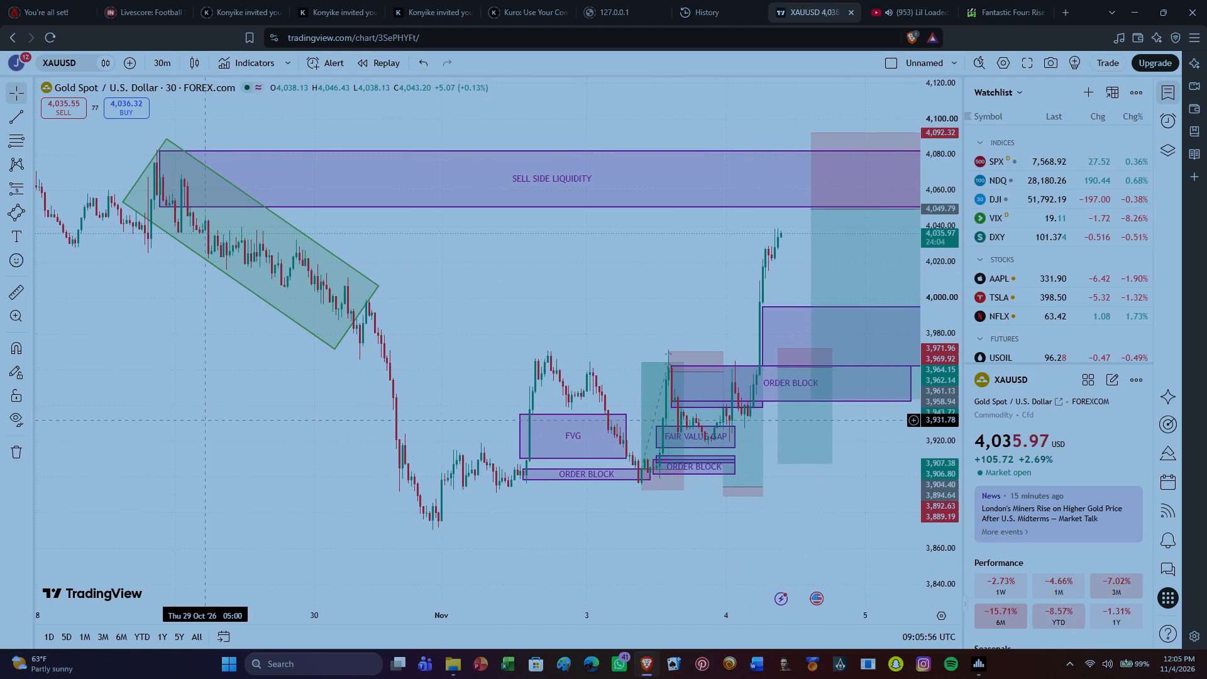
pyautogui.moveTo(204, 420); pyautogui.dragTo(351, 432)
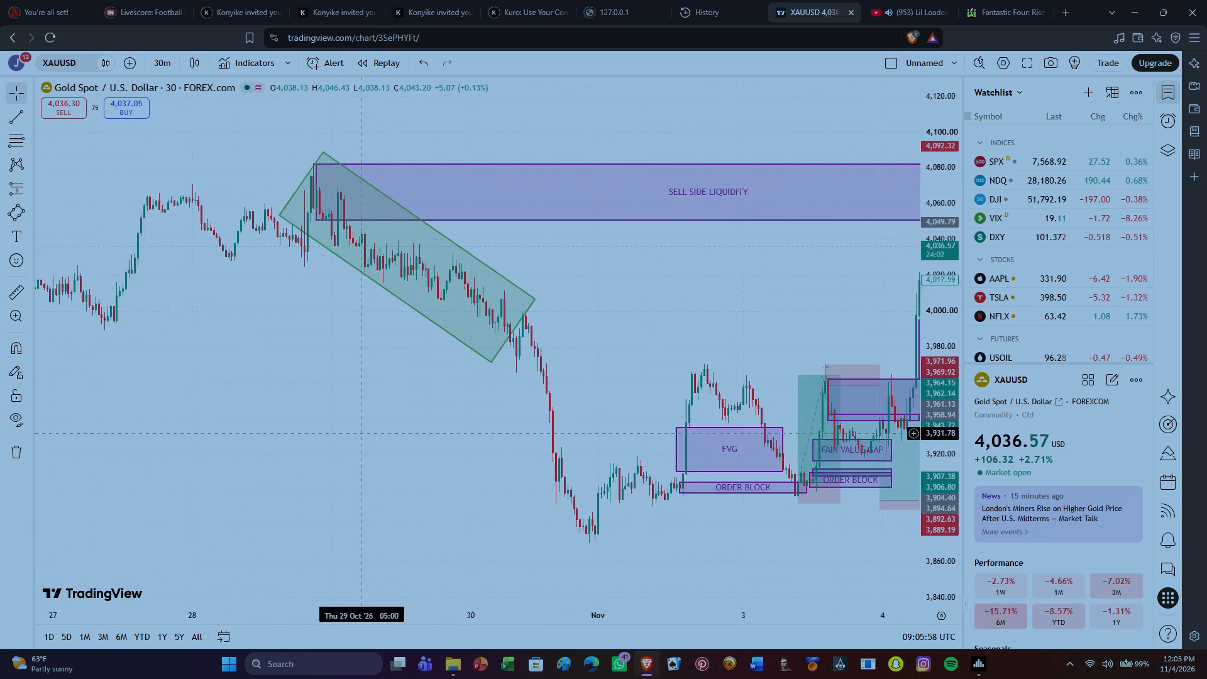
pyautogui.moveTo(351, 432); pyautogui.dragTo(377, 449)
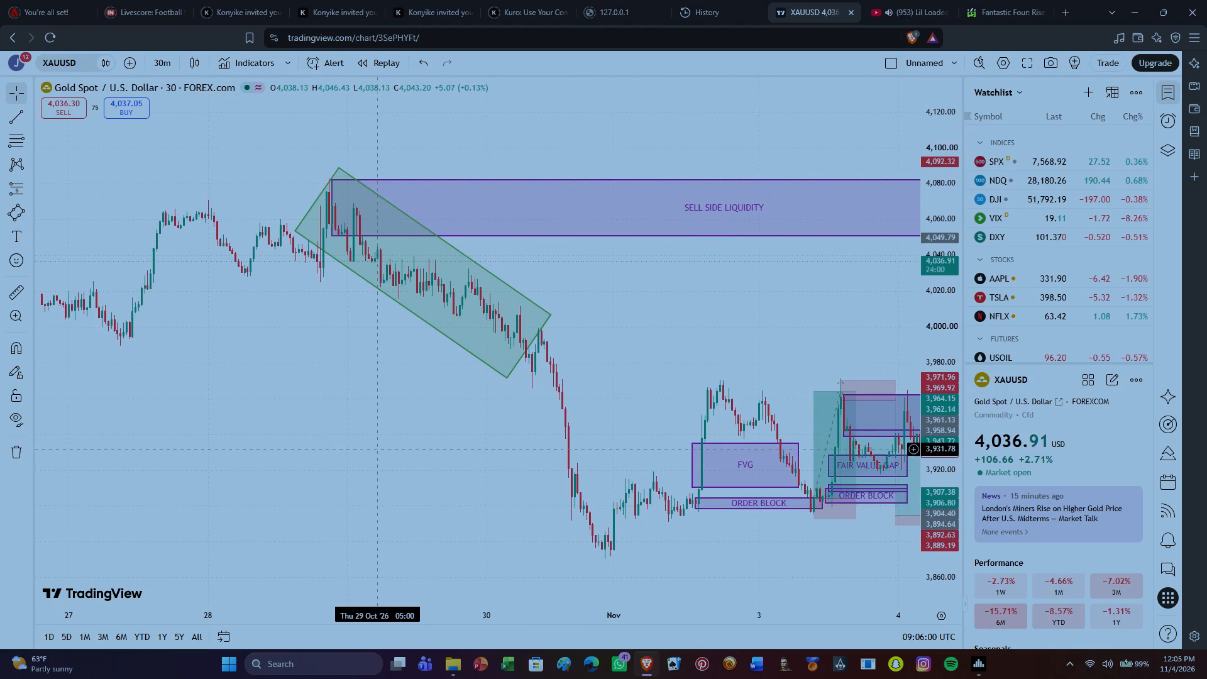
pyautogui.moveTo(377, 449); pyautogui.dragTo(212, 428)
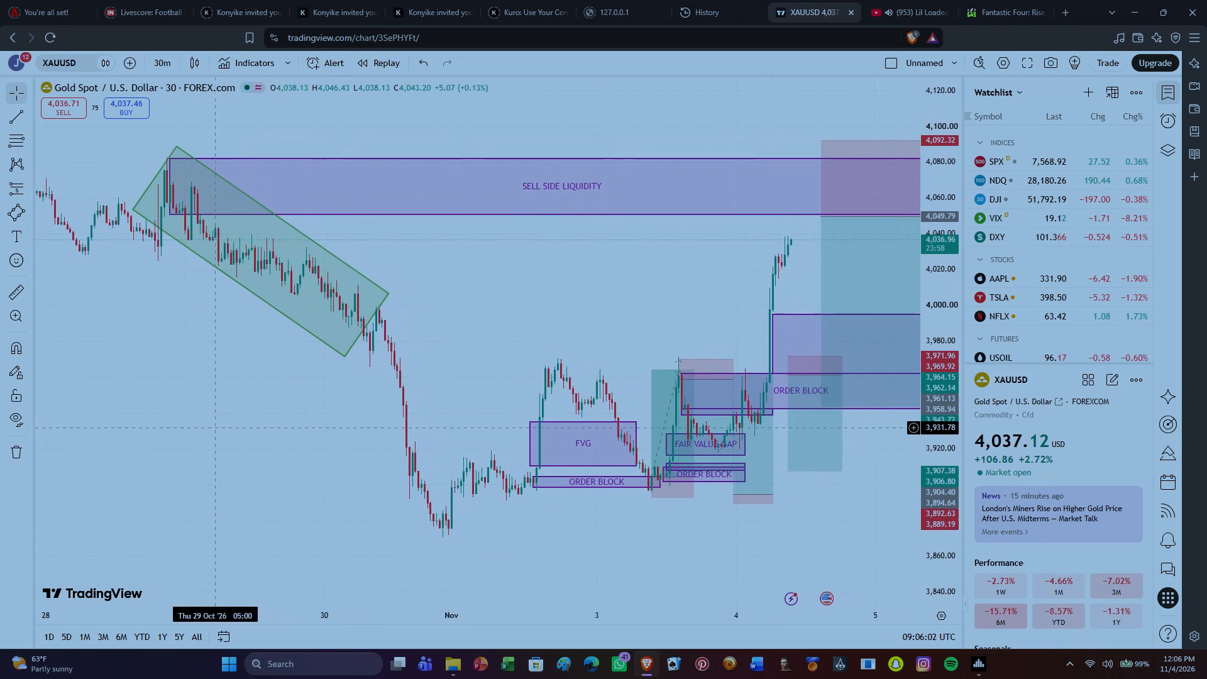
pyautogui.moveTo(212, 428); pyautogui.dragTo(188, 423)
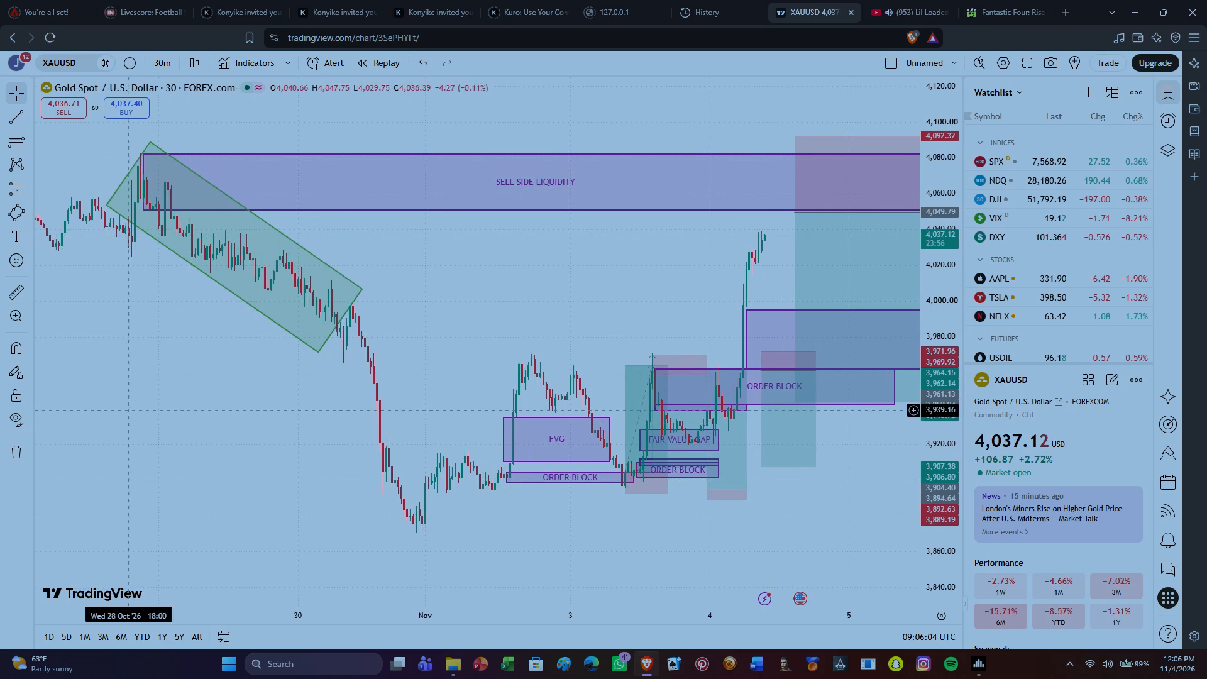
pyautogui.moveTo(600, 569); pyautogui.dragTo(590, 563)
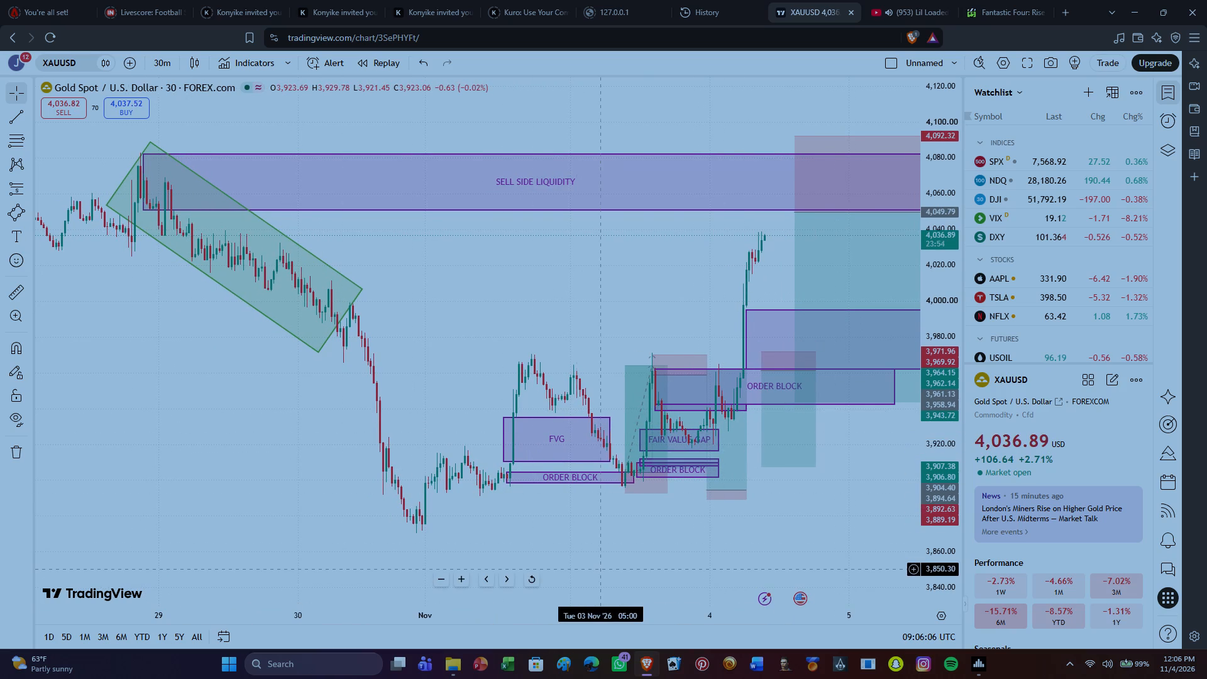
pyautogui.moveTo(590, 563); pyautogui.dragTo(539, 542)
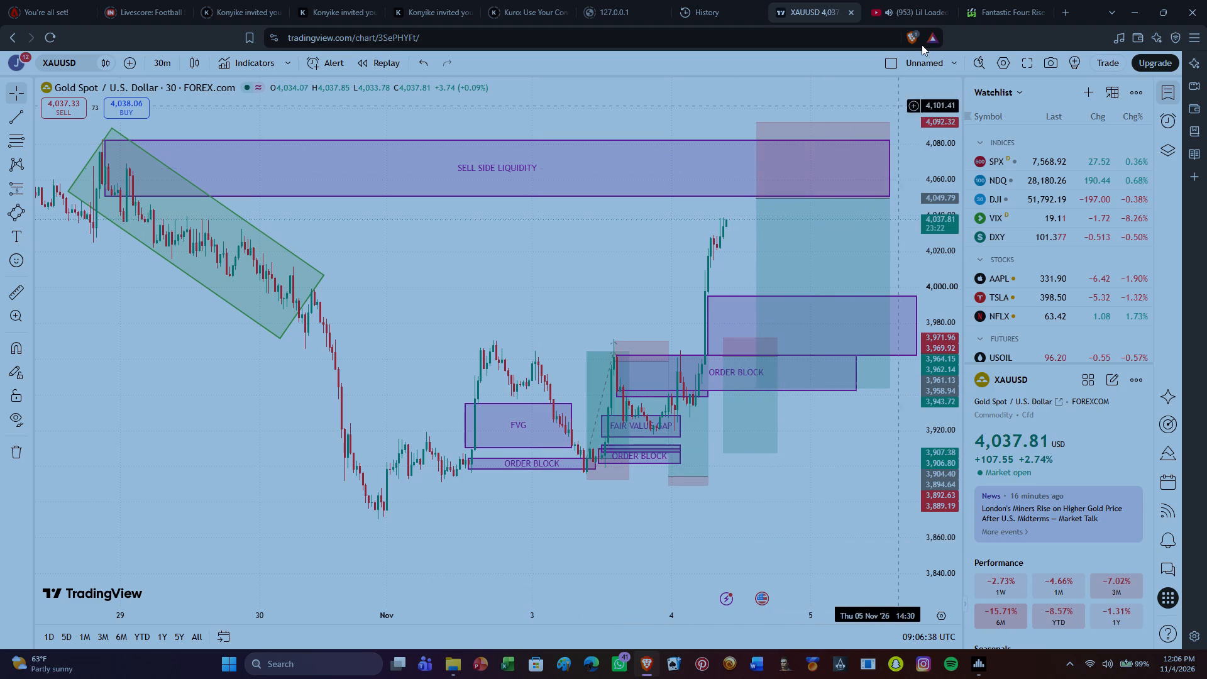
# Switch to YouTube and play the suggested video "King Von - Took Her To The O (Official Video)".
pyautogui.click(902, 15)
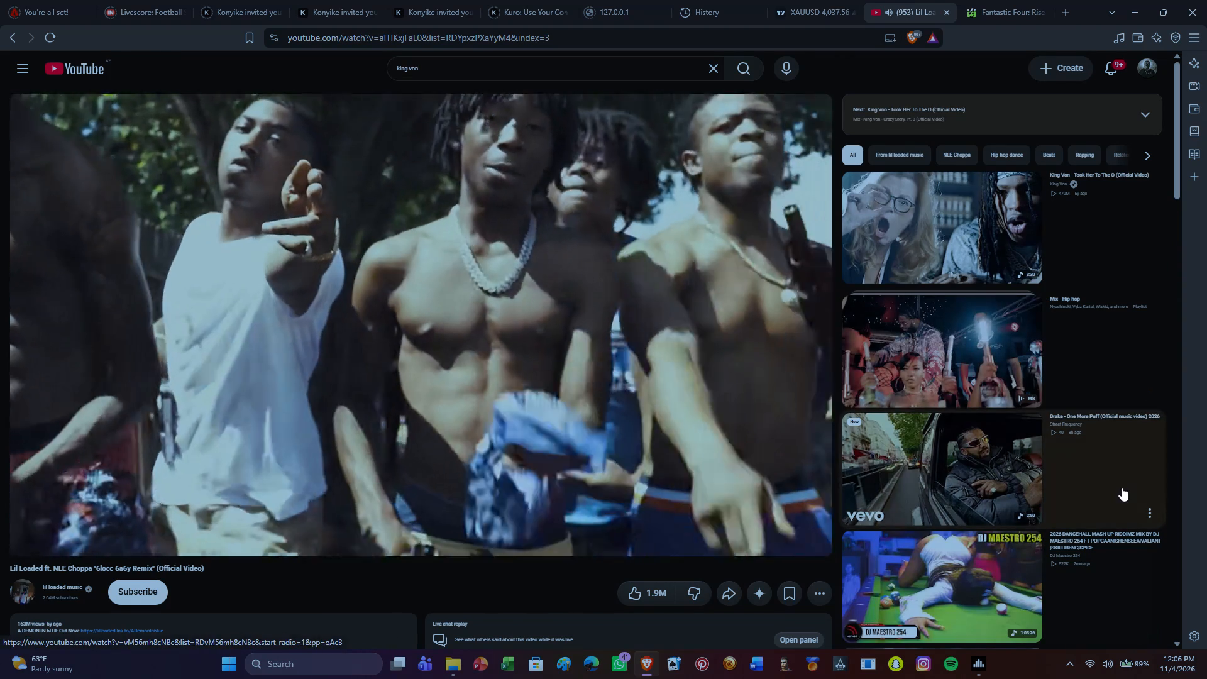
pyautogui.click(962, 263)
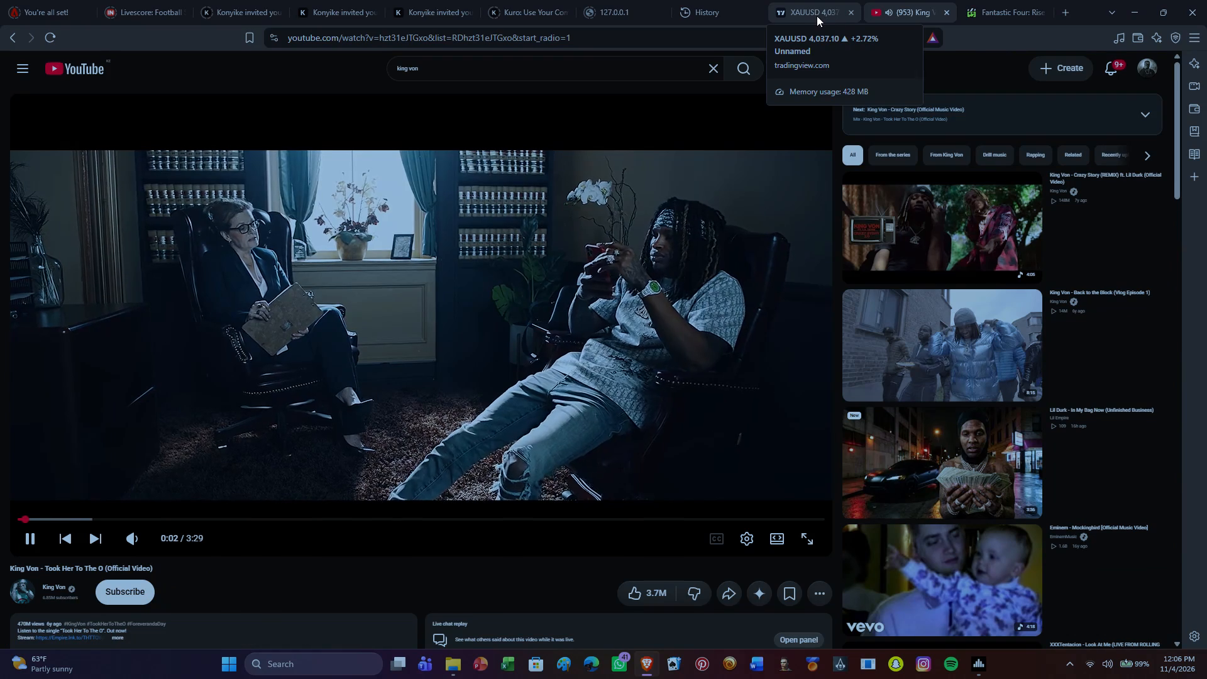
# Return to the XAUUSD chart and view the area around the late-October decline.
pyautogui.click(812, 13)
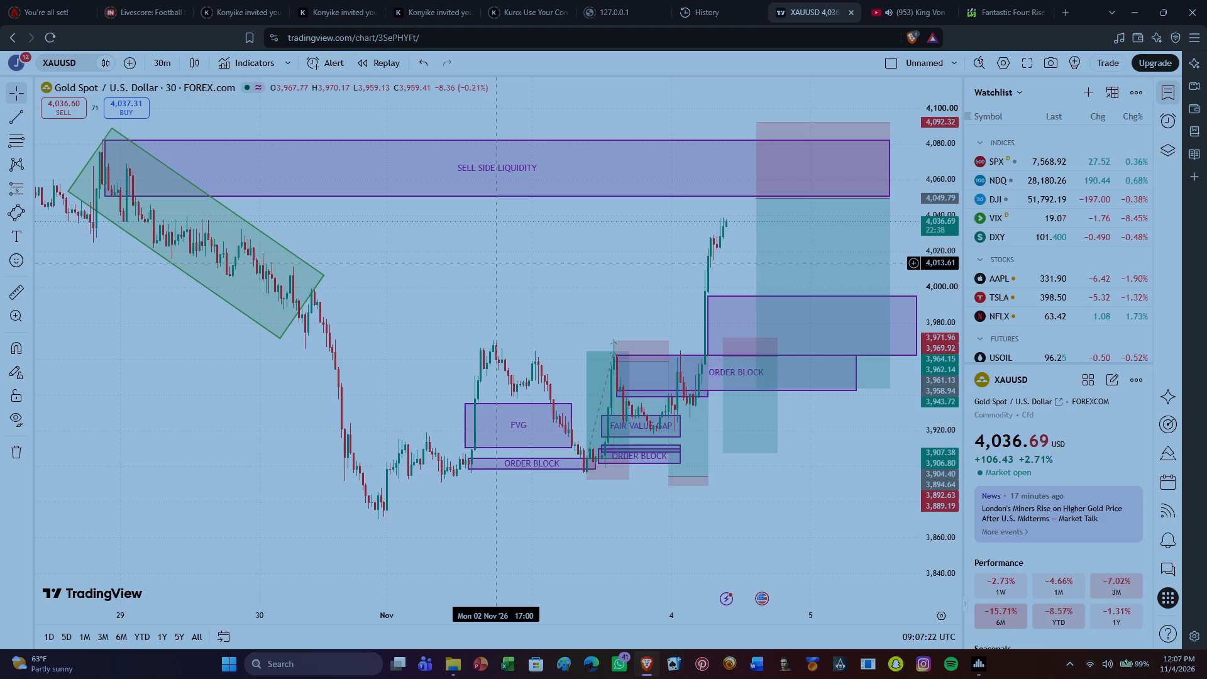
pyautogui.click(160, 342)
pyautogui.moveTo(160, 342); pyautogui.dragTo(310, 394)
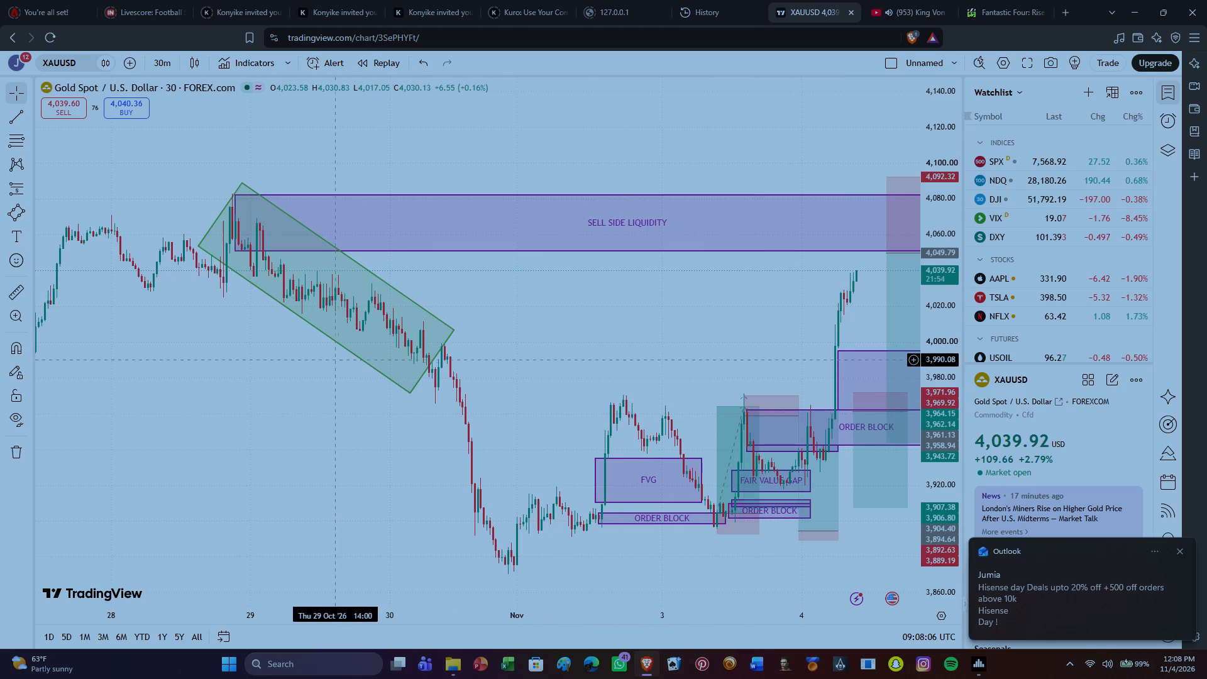
# Examine the XAUUSD chart from the 27 October candles through the late-October decline to the latest zones around 4 November.
pyautogui.click(256, 465)
pyautogui.moveTo(256, 465); pyautogui.dragTo(427, 433)
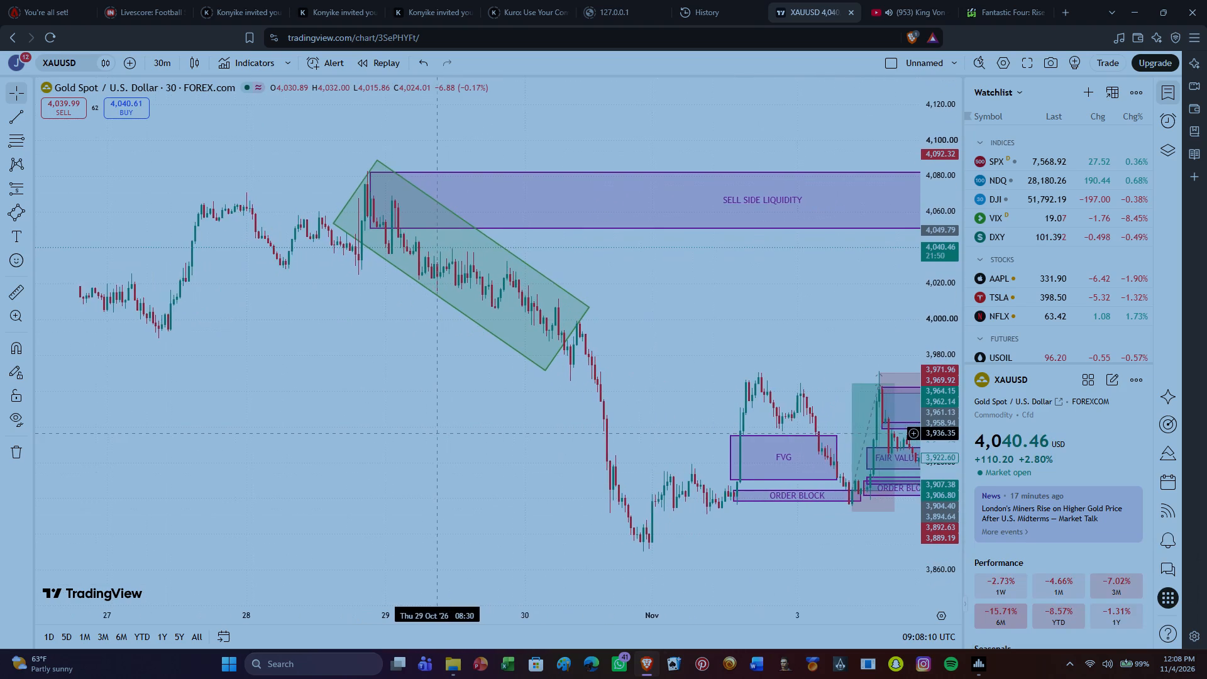
pyautogui.moveTo(427, 433); pyautogui.dragTo(266, 431)
pyautogui.click(234, 431)
pyautogui.moveTo(234, 431); pyautogui.dragTo(134, 431)
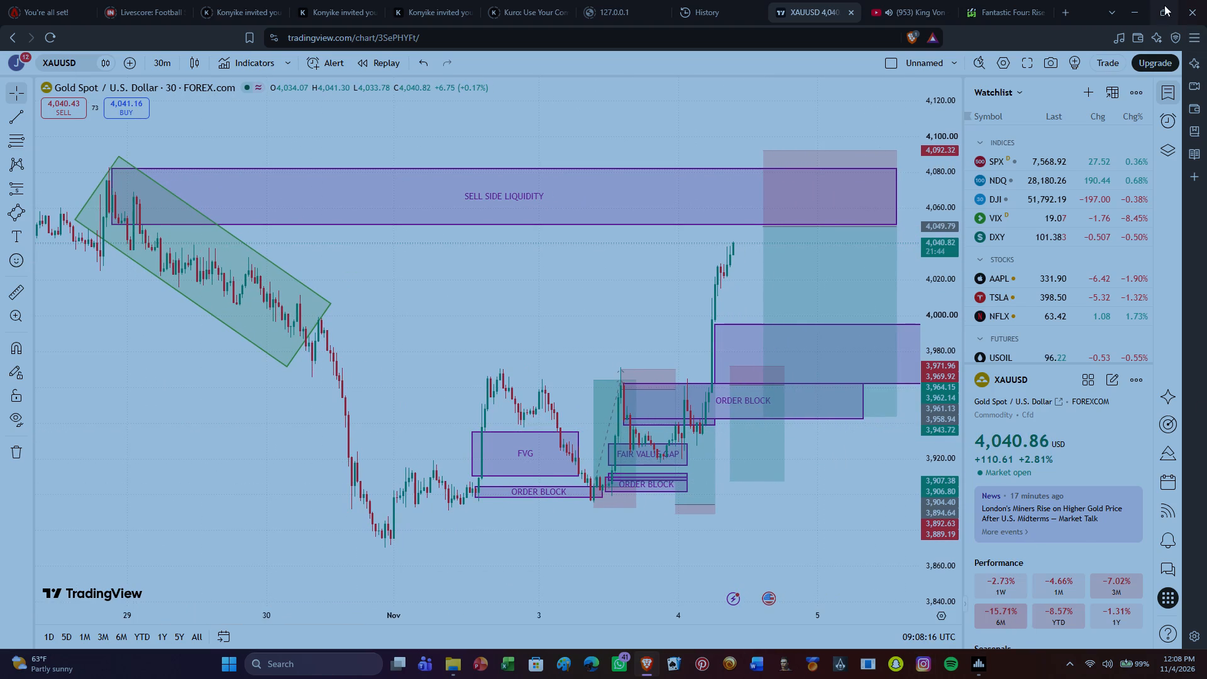
# Minimize the browser window to get to the FxSound window on the desktop.
pyautogui.click(1137, 10)
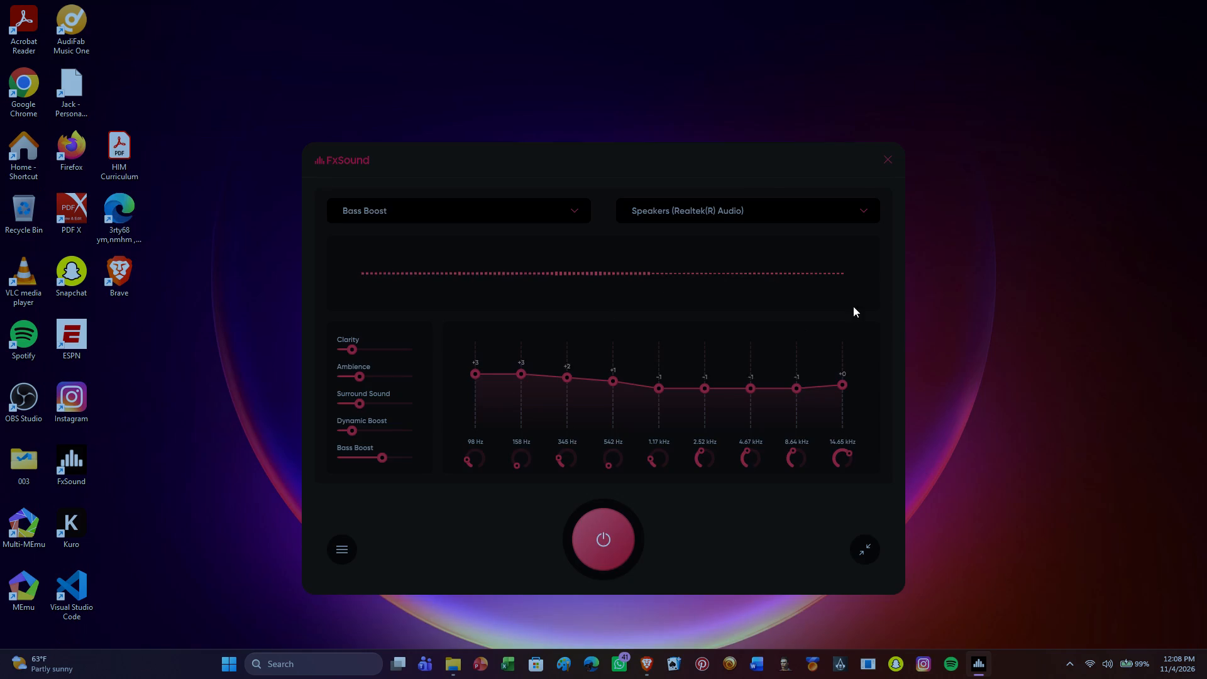
# Close the FxSound equalizer window.
pyautogui.click(888, 157)
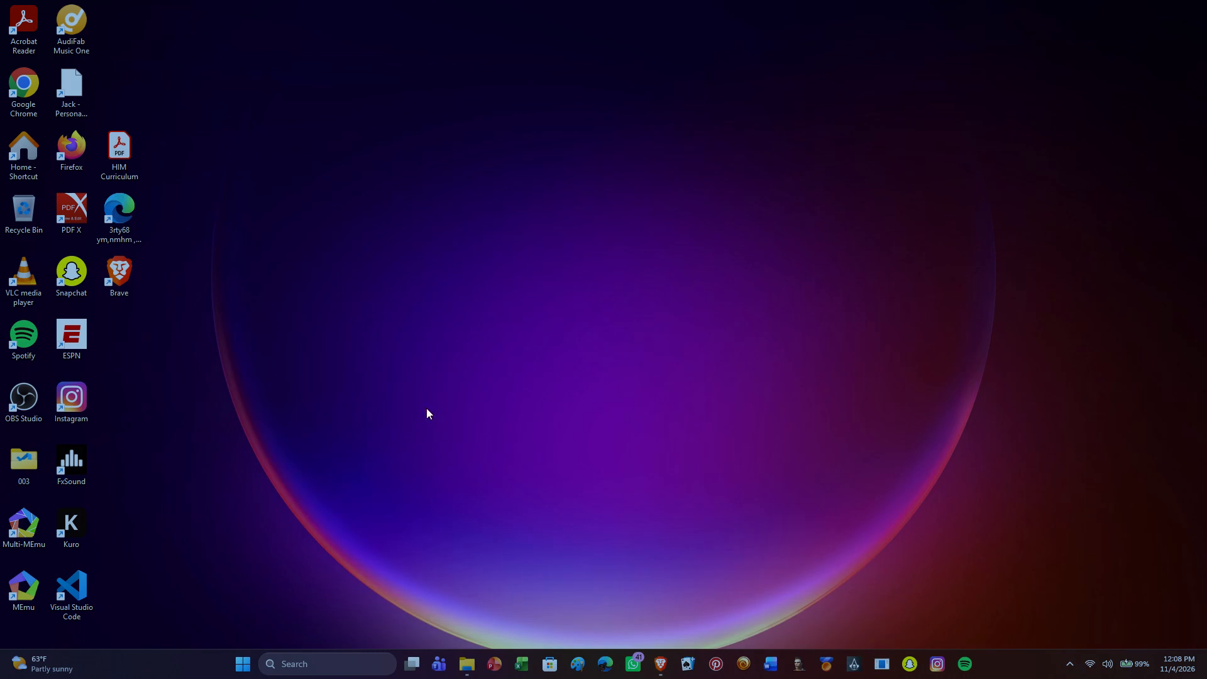
# Launch Visual Studio Code and close the terminal window for installing Windows Subsystem for Linux.
pyautogui.doubleClick(73, 603)
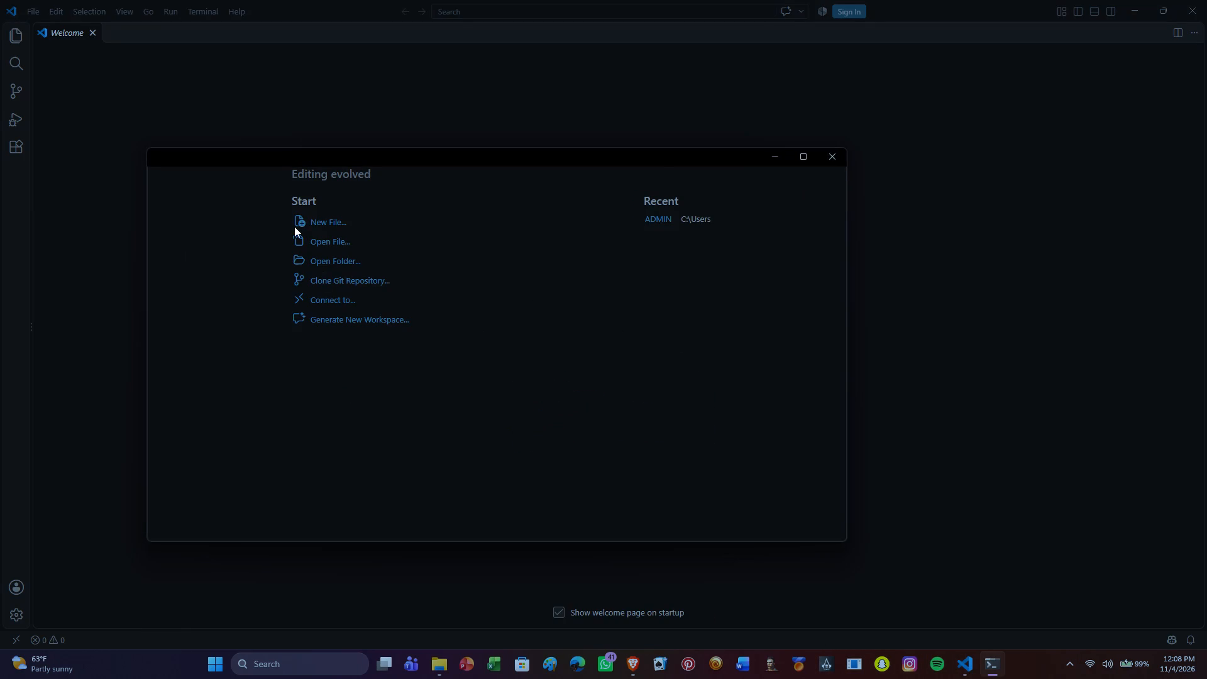
pyautogui.click(837, 163)
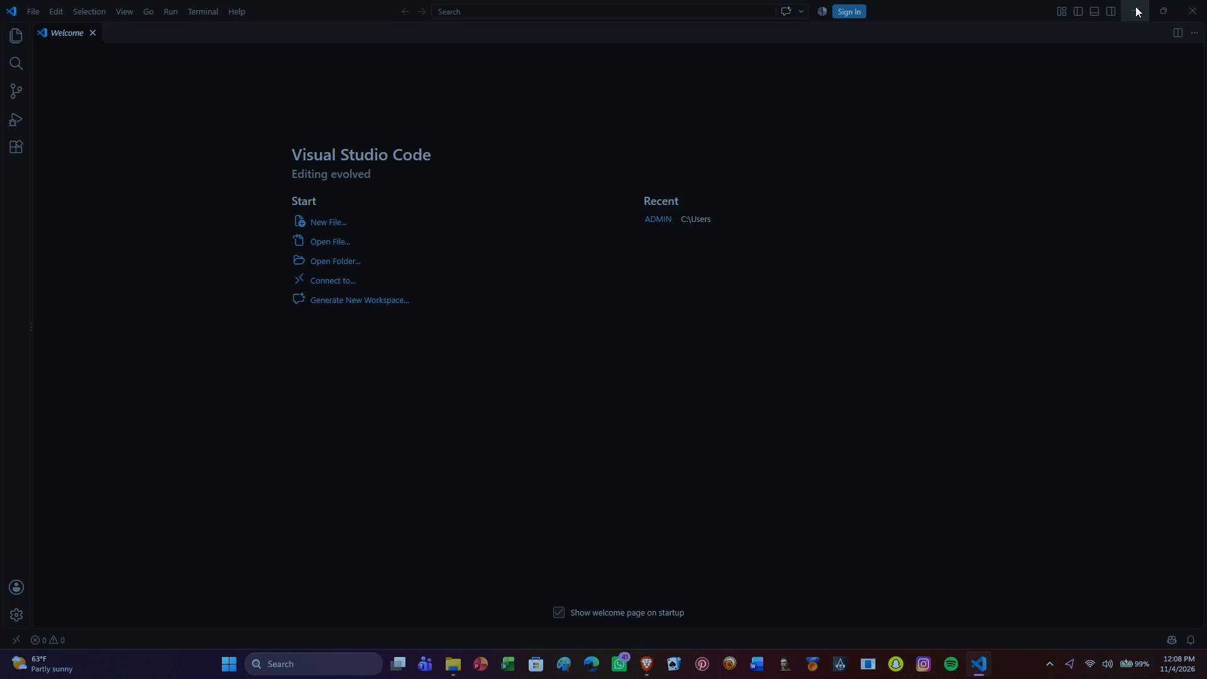
# Search Windows for CMD, open Command Prompt and maximize its window.
pyautogui.click(312, 663)
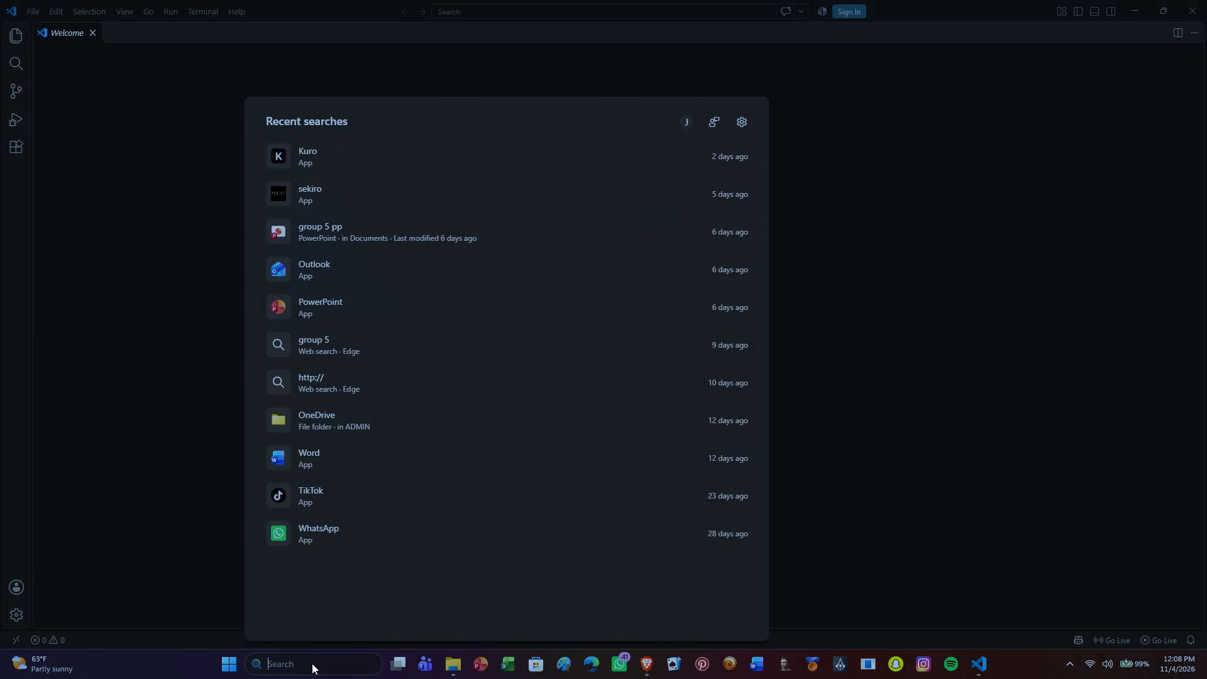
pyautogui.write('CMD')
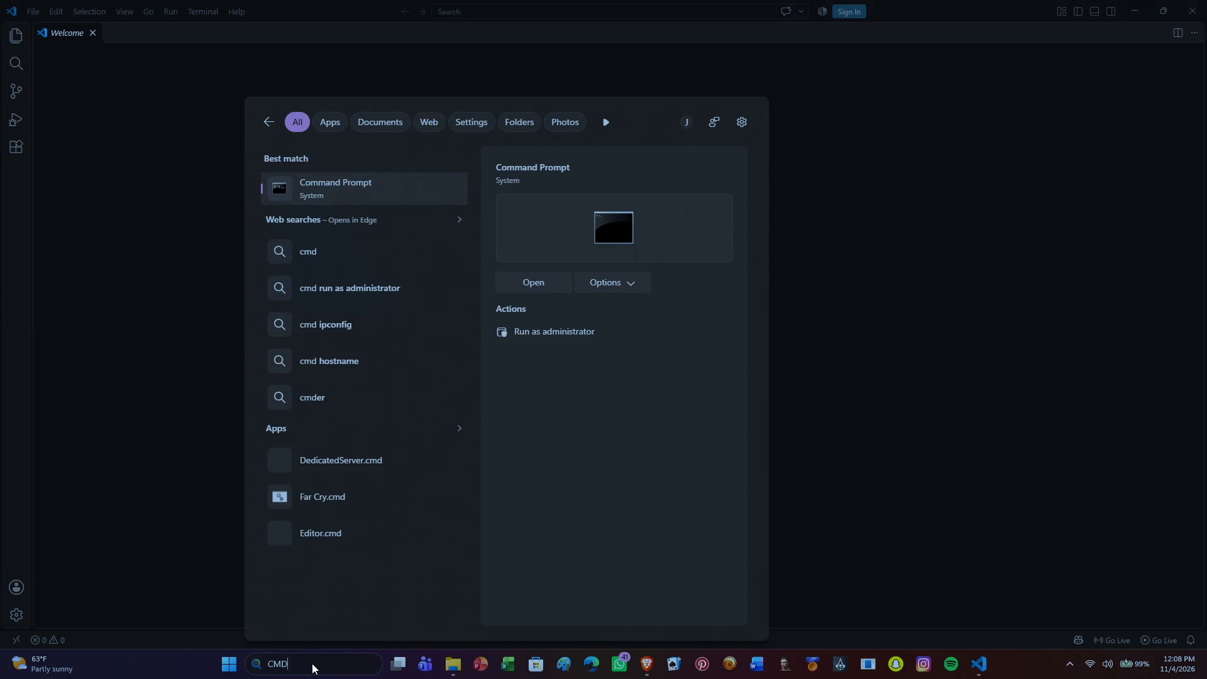
pyautogui.click(531, 290)
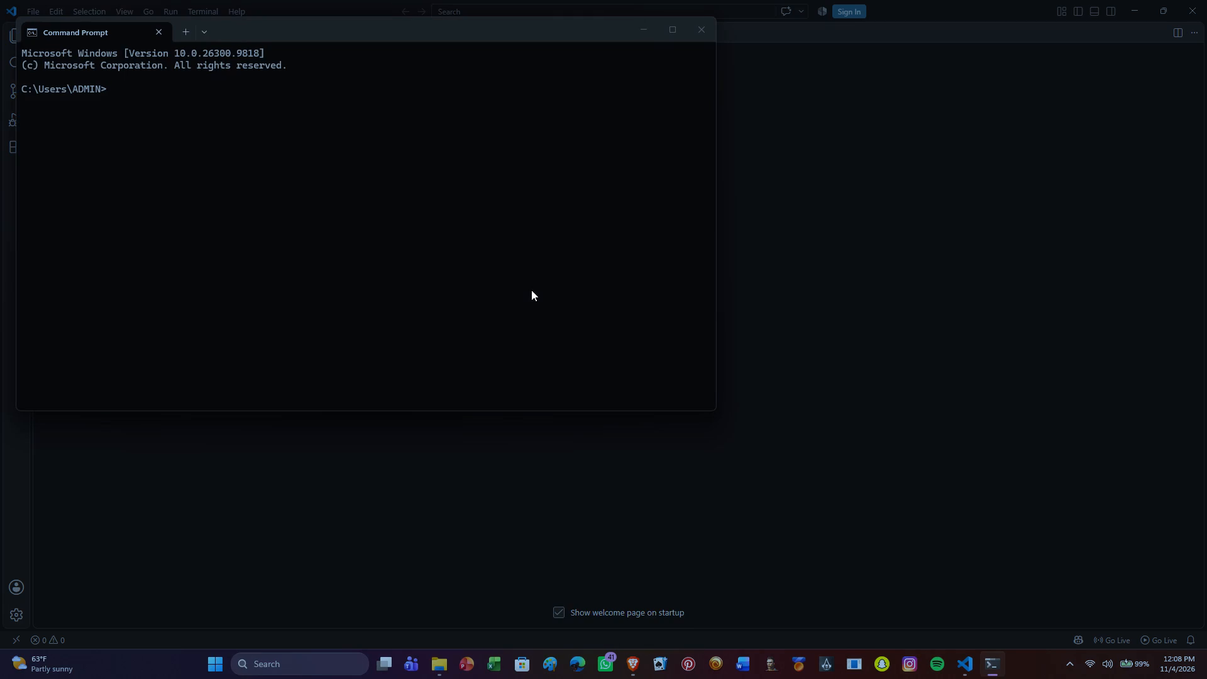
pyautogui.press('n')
pyautogui.click(671, 26)
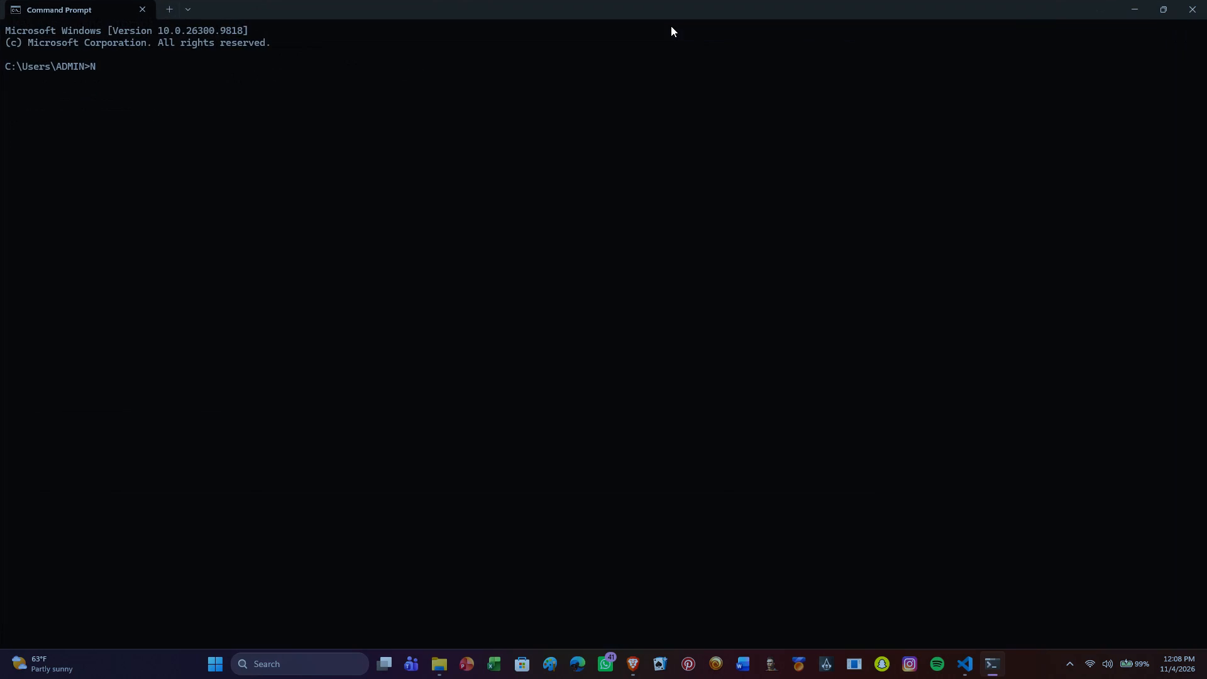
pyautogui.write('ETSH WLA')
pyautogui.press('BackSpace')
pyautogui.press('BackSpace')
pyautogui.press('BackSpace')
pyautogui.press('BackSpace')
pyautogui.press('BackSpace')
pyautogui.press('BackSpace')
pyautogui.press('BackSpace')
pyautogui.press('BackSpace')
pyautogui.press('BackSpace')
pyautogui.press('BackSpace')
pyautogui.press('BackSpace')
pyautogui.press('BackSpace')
# Run "netsh wlan show networks" to list the wireless networks in range.
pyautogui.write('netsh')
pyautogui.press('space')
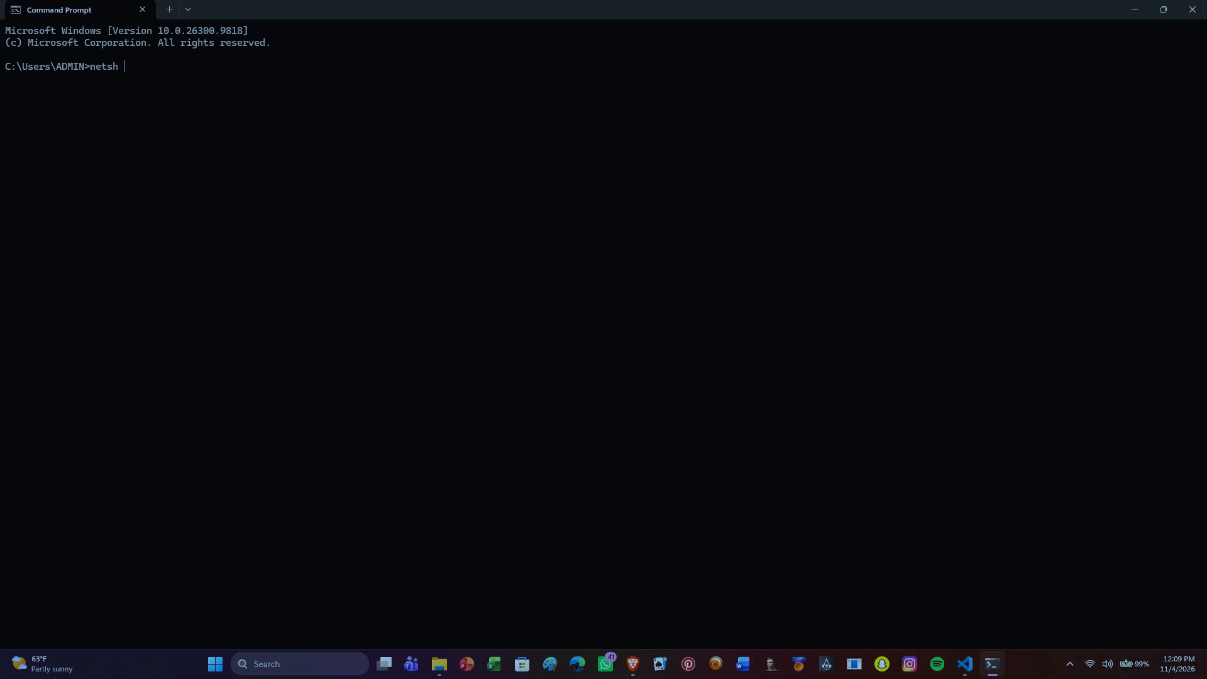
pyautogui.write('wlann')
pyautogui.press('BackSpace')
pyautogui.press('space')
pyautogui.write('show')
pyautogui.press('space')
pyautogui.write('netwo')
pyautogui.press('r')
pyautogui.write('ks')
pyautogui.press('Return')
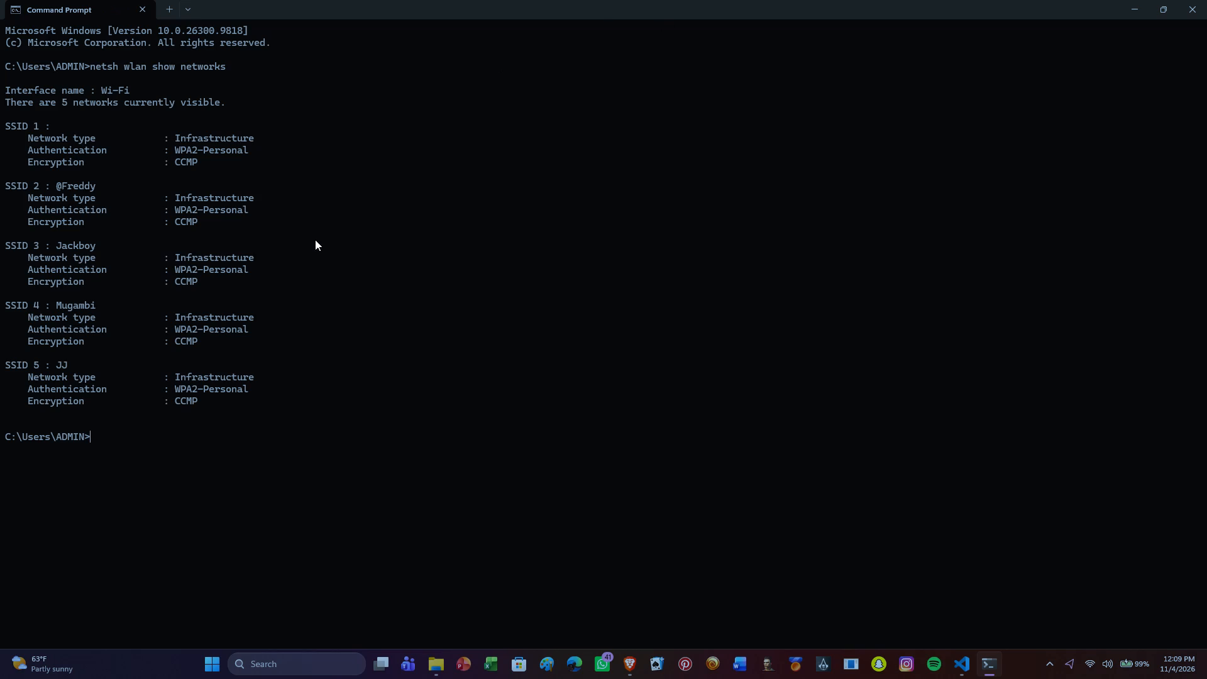
# Run "netsh wlan show profile" to list the saved Wi-Fi profiles.
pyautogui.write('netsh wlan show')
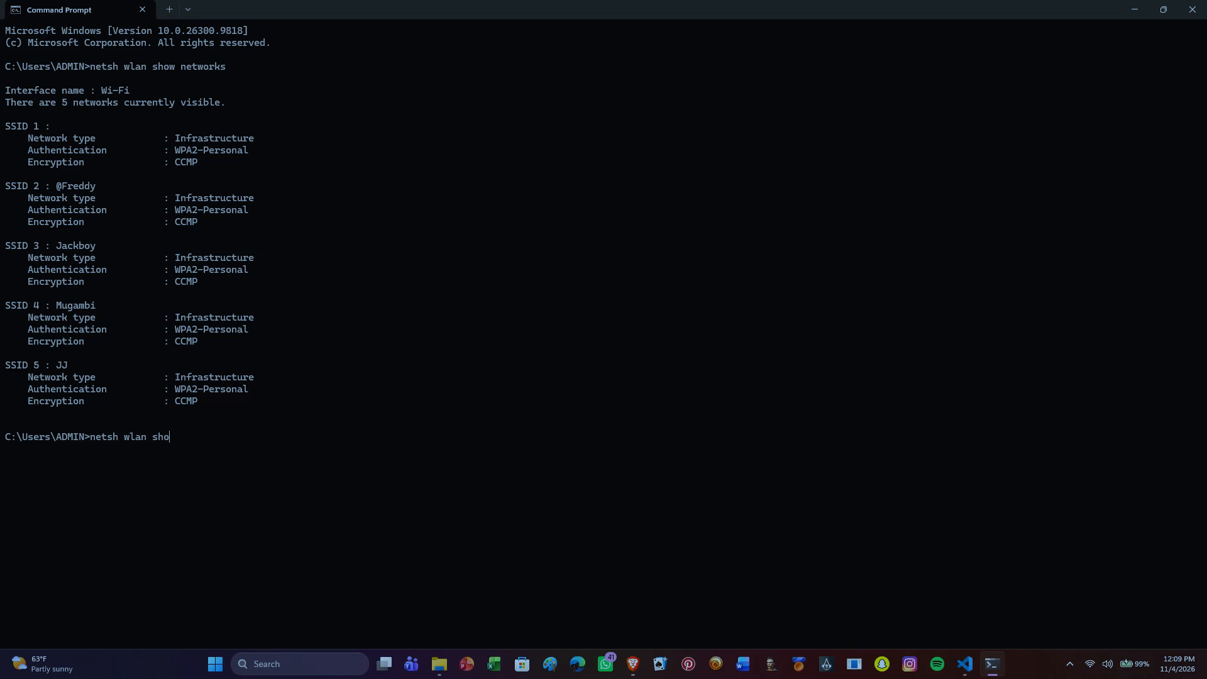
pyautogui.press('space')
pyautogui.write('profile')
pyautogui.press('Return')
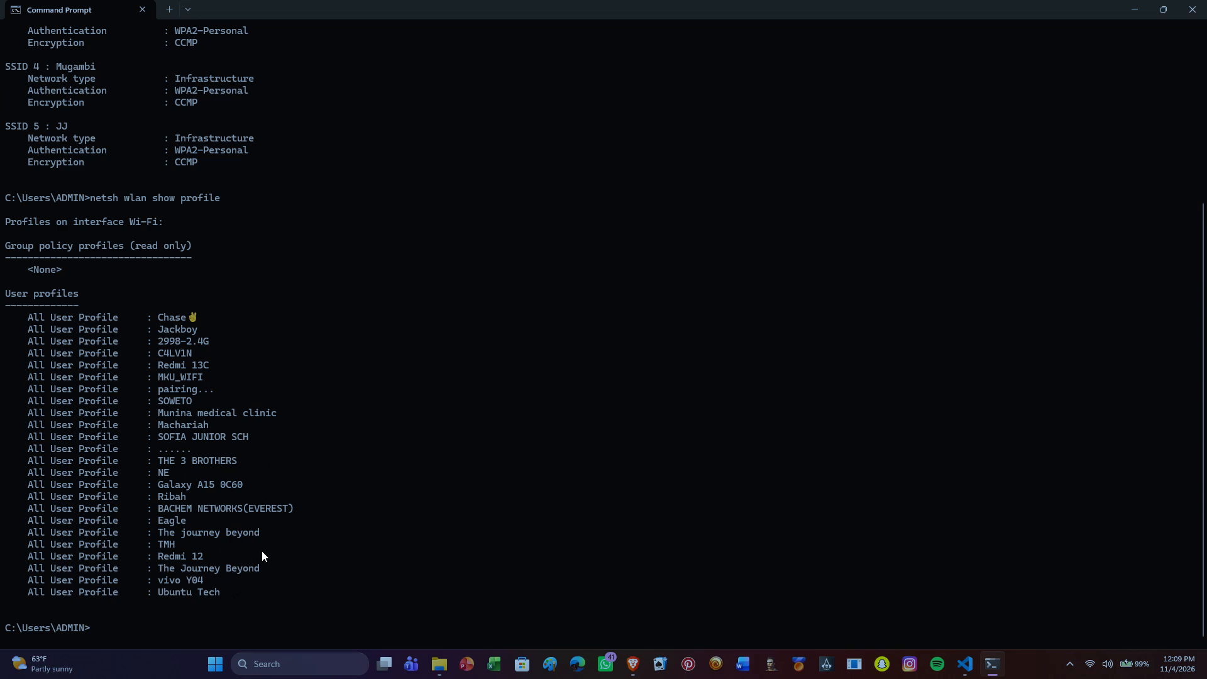
# Copy the profile name "The Journey Beyond" from the list of user profiles.
pyautogui.click(258, 568)
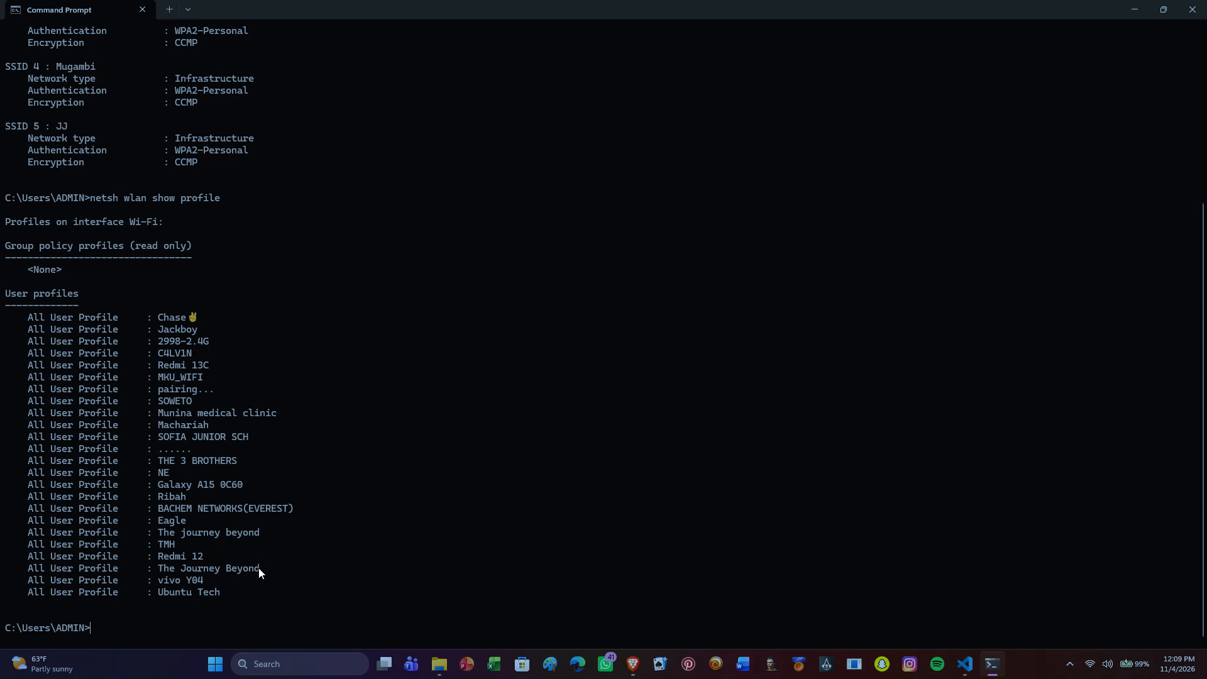
pyautogui.doubleClick(258, 568)
pyautogui.moveTo(228, 572); pyautogui.dragTo(162, 571)
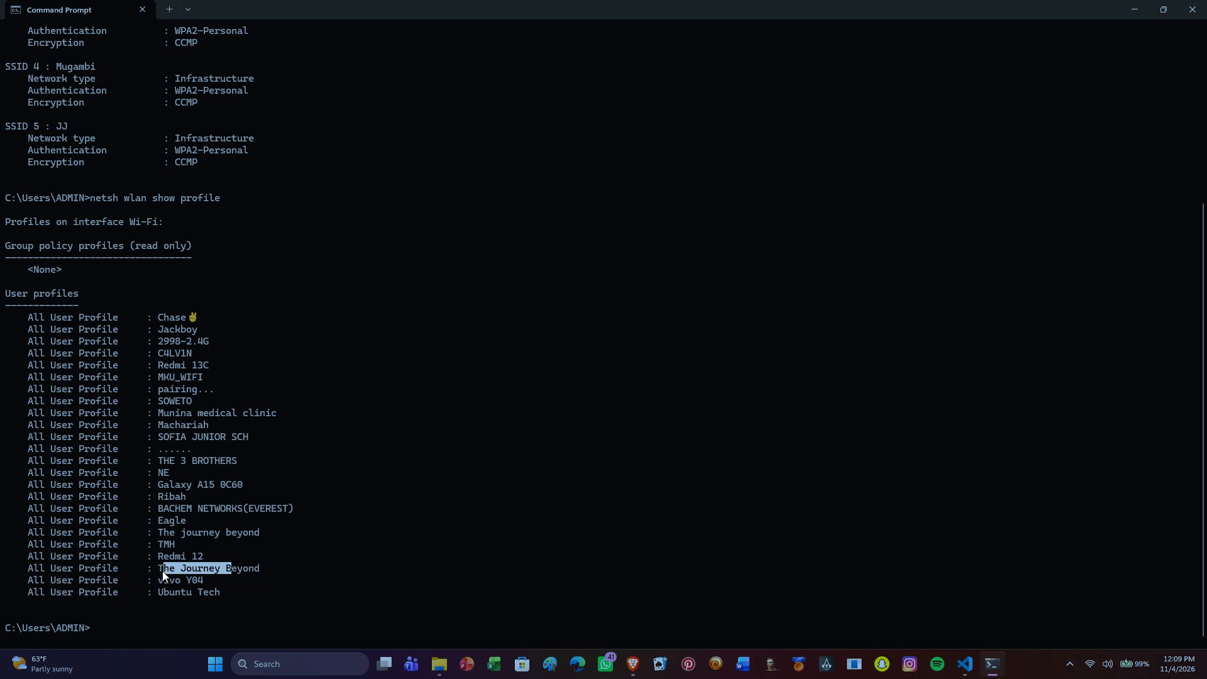
pyautogui.moveTo(162, 571); pyautogui.dragTo(155, 570)
pyautogui.doubleClick(155, 570)
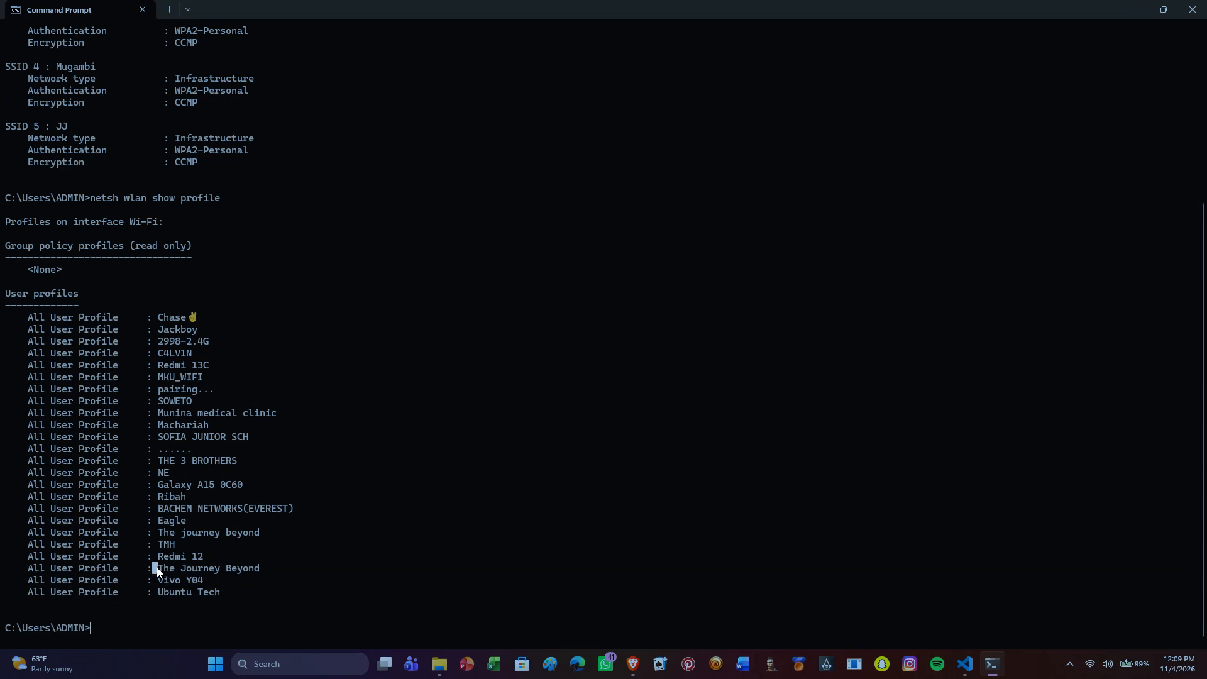
pyautogui.moveTo(157, 571); pyautogui.dragTo(238, 570)
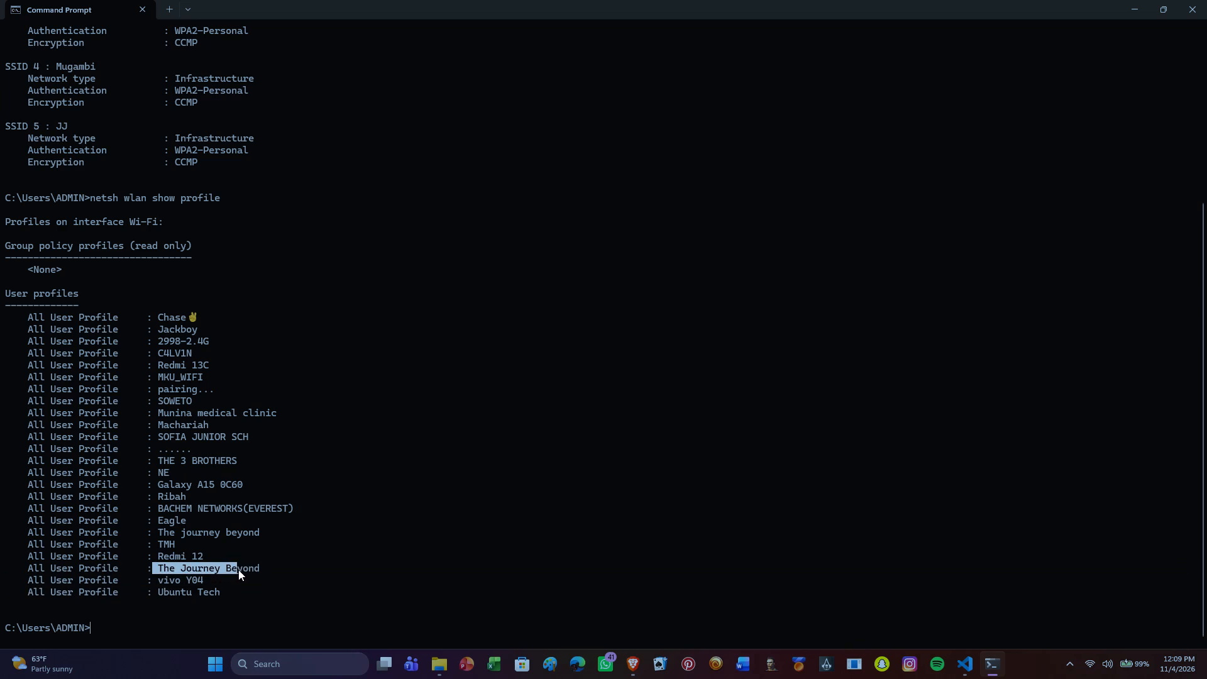
pyautogui.moveTo(238, 570); pyautogui.dragTo(263, 570)
pyautogui.hotkey('ctrl', 'c')
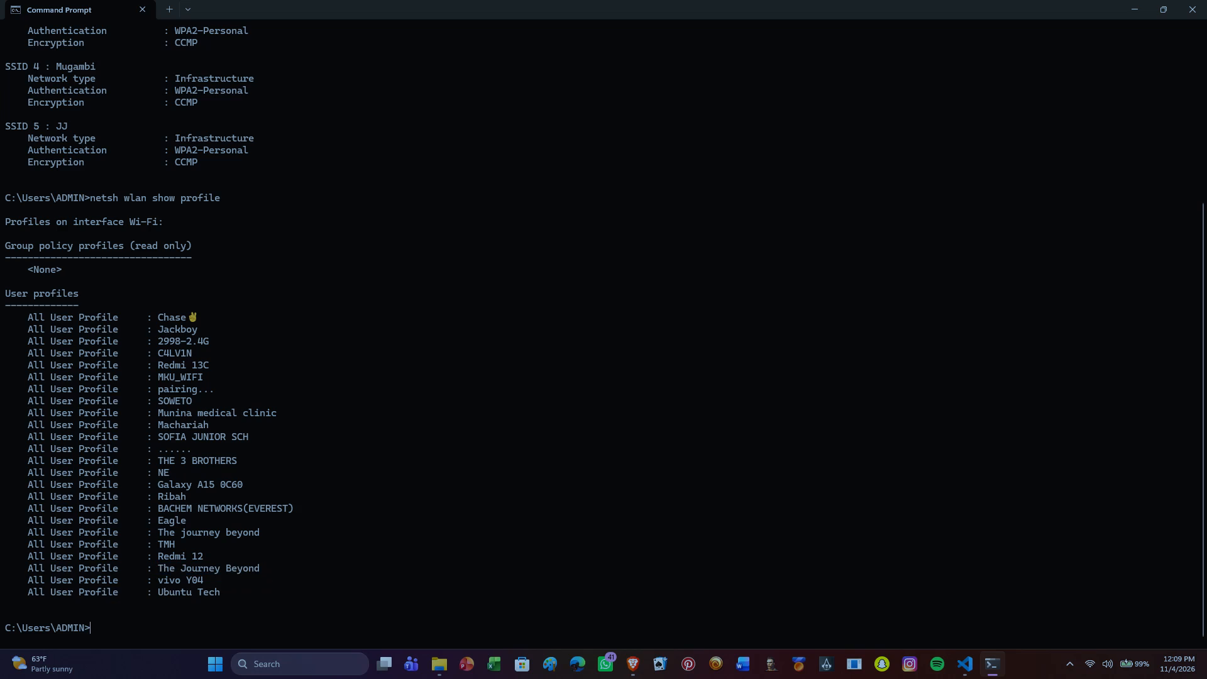
# Recall the command "netsh wlan show profile" at the prompt and add a trailing space for an argument.
pyautogui.press('Right')
pyautogui.press('Right')
pyautogui.press('Right')
pyautogui.press('Right')
pyautogui.press('Right')
pyautogui.press('Right')
pyautogui.press('Right')
pyautogui.press('Right')
pyautogui.press('Right')
pyautogui.press('Right')
pyautogui.press('Right')
pyautogui.press('Right')
pyautogui.press('Right')
pyautogui.press('Right')
pyautogui.press('Right')
pyautogui.press('Right')
pyautogui.press('Right')
pyautogui.press('Right')
pyautogui.press('Right')
pyautogui.press('Right')
pyautogui.press('Right')
pyautogui.press('Right')
pyautogui.press('Right')
pyautogui.press('Right')
pyautogui.press('Right')
pyautogui.press('Right')
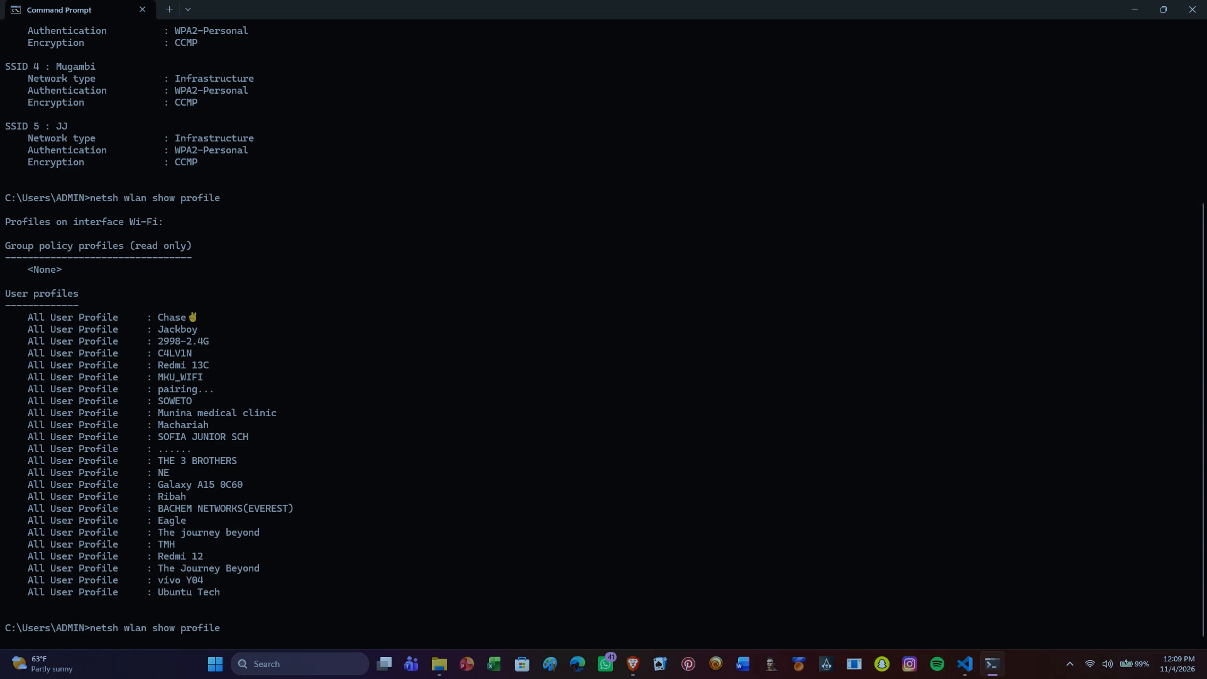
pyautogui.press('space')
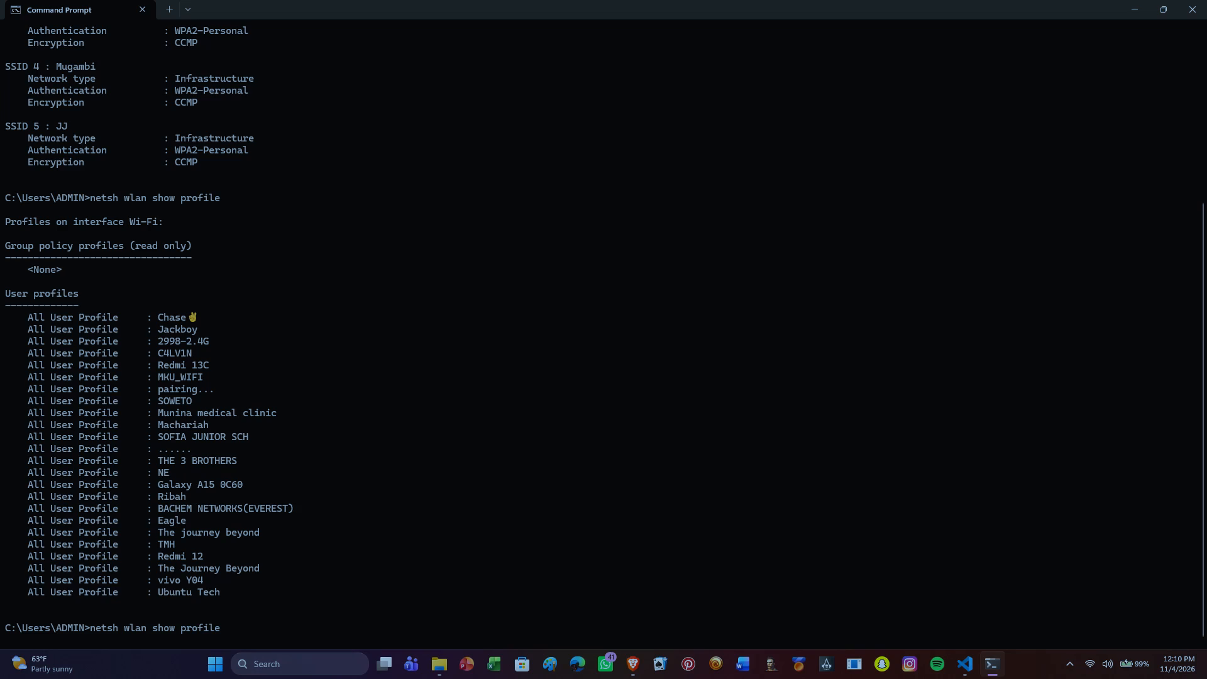